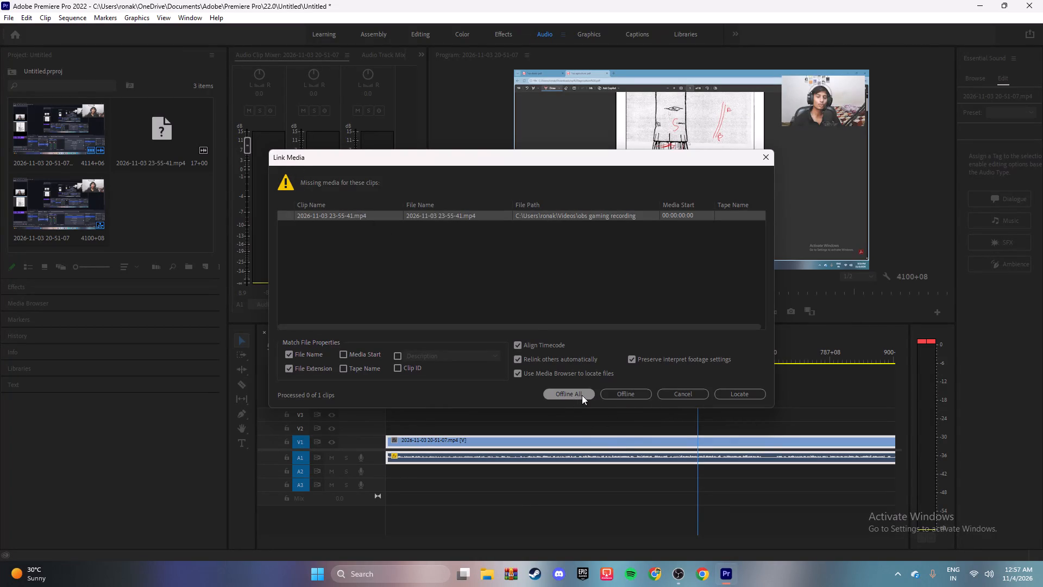
left_click(699, 391)
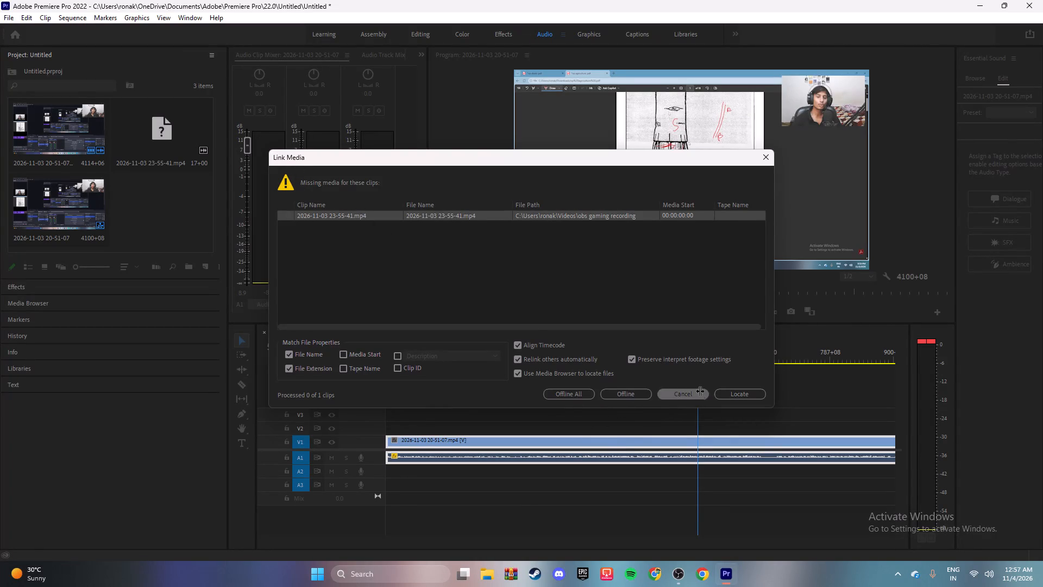
Play the sequence and nudge the Audio 1 clip volume to about 9.3 dB.
left_click(687, 311)
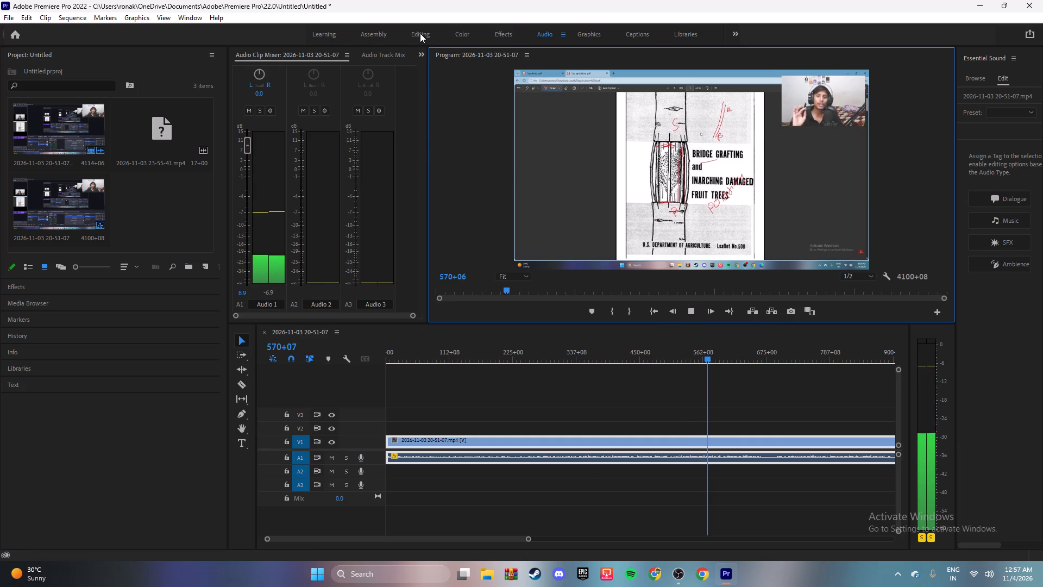
left_click(247, 142)
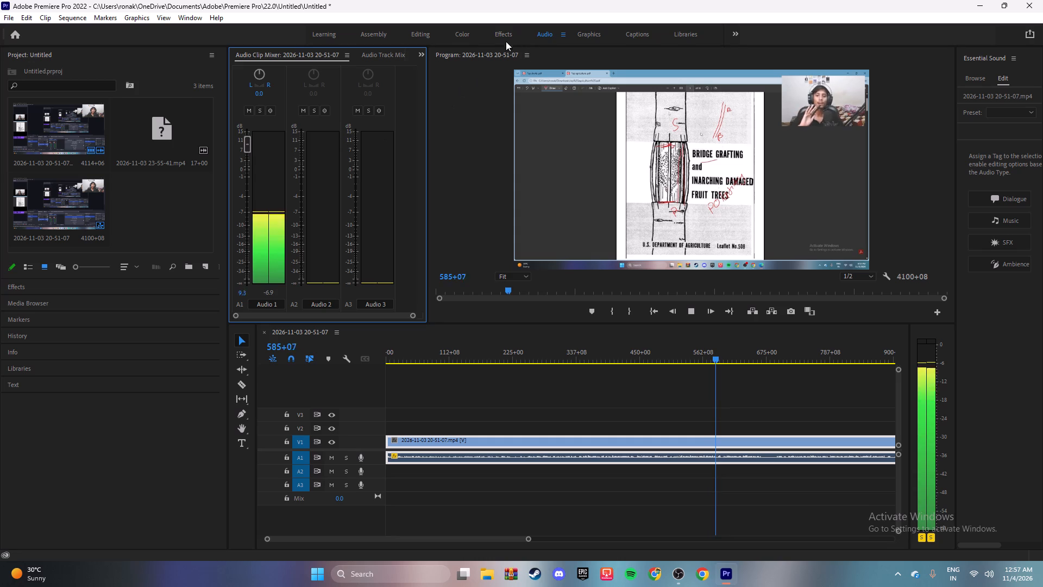
Switch to the Editing workspace and resume playback of the sequence.
left_click(420, 34)
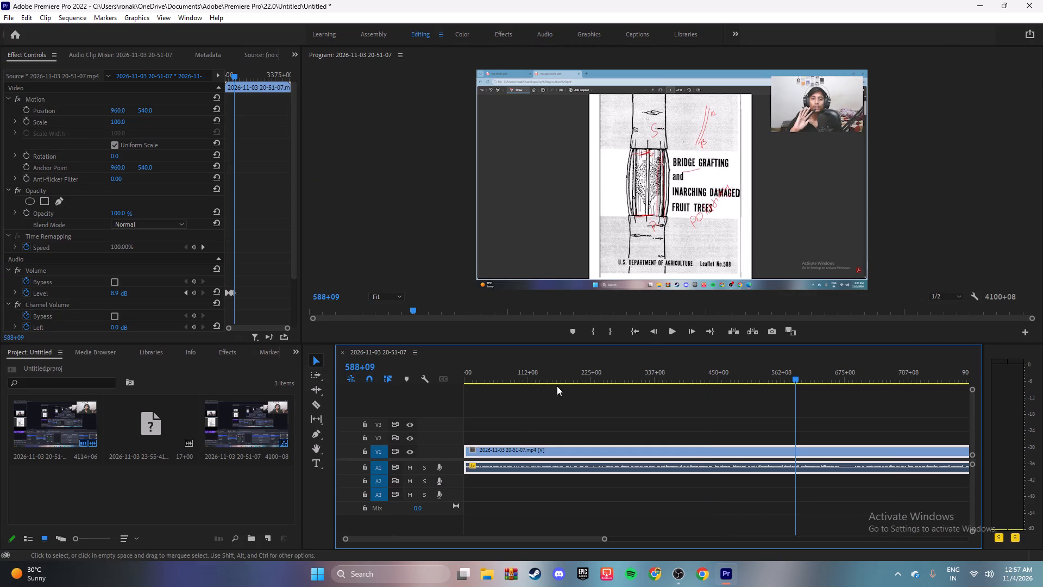
left_click(671, 330)
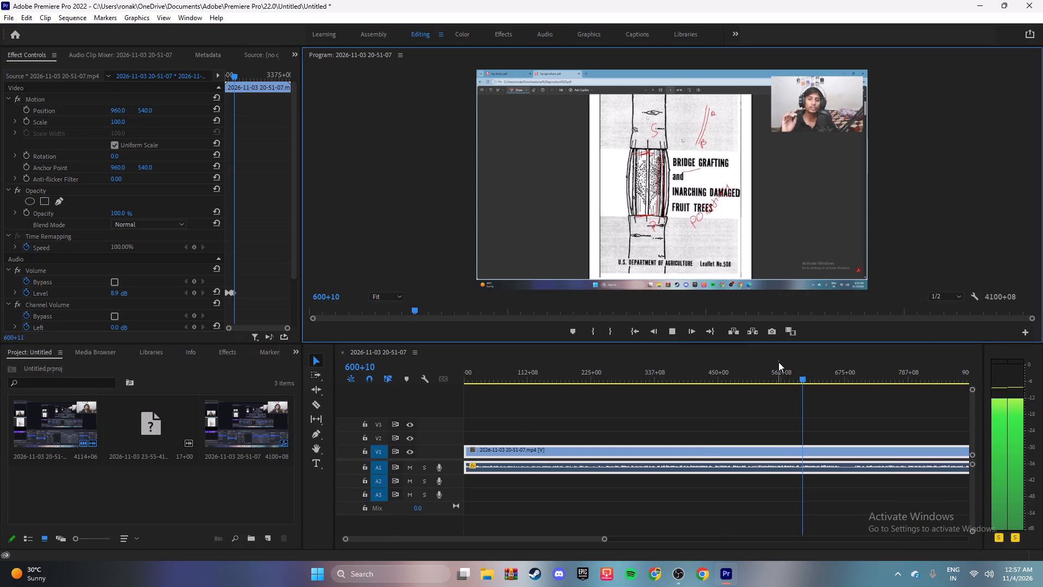
left_click(146, 432)
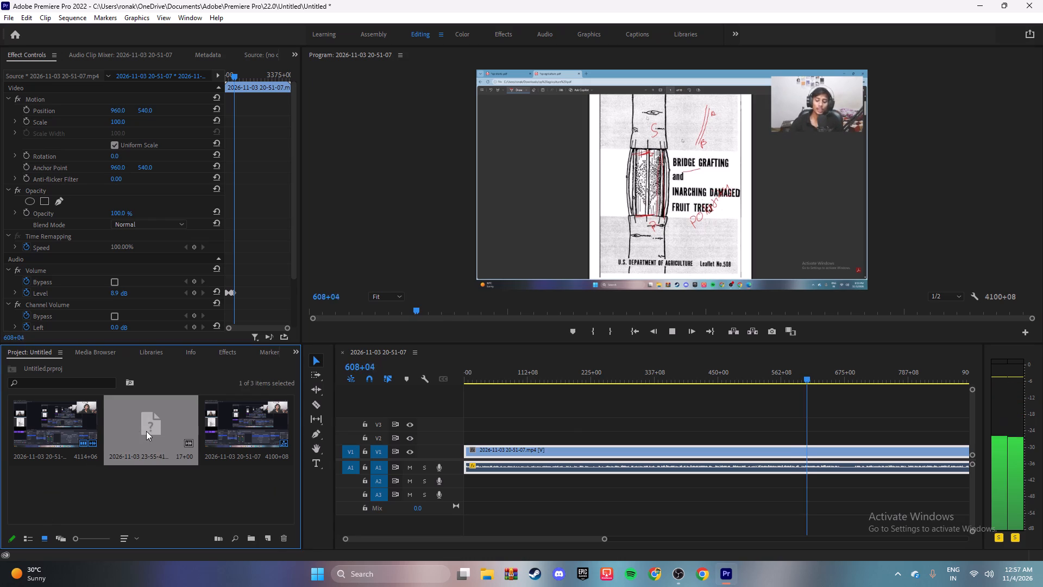
right_click(146, 431)
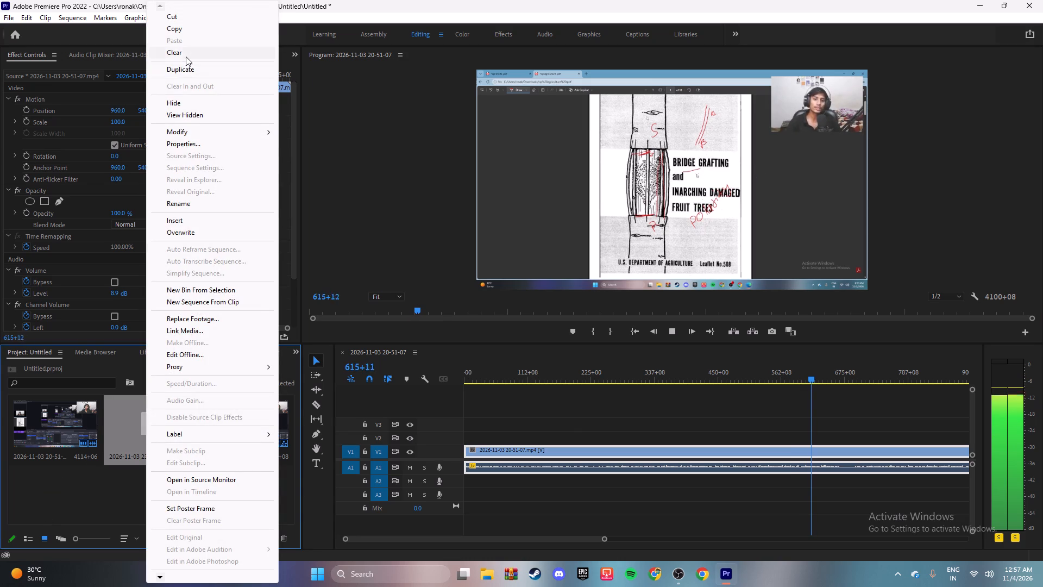
left_click(186, 56)
left_click(273, 432)
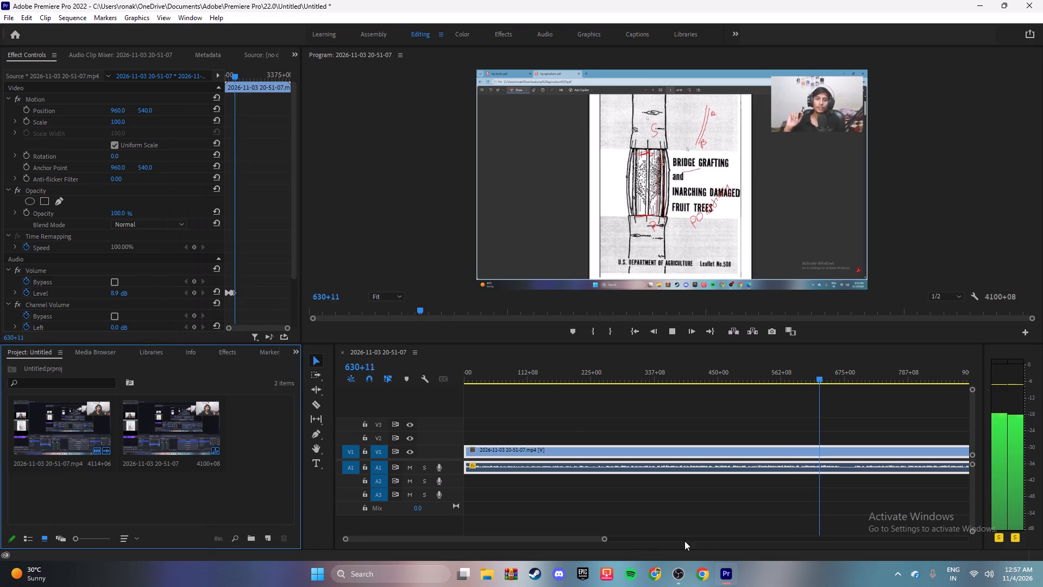
Play and scrub repeatedly through the recording between about 620+00 and 670+00 to find the cut point.
left_click_drag(605, 538, 626, 532)
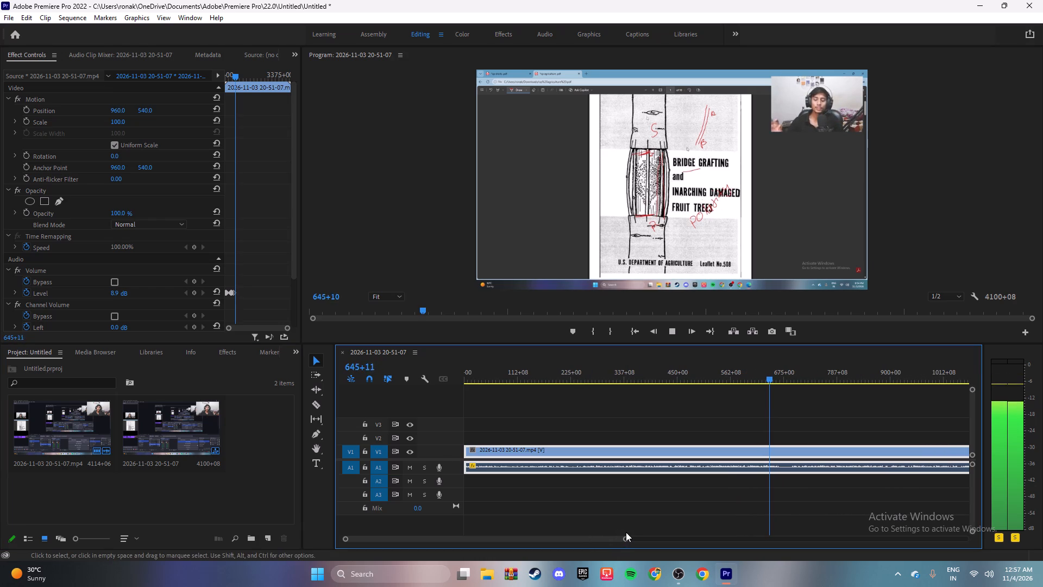
left_click_drag(626, 540, 634, 539)
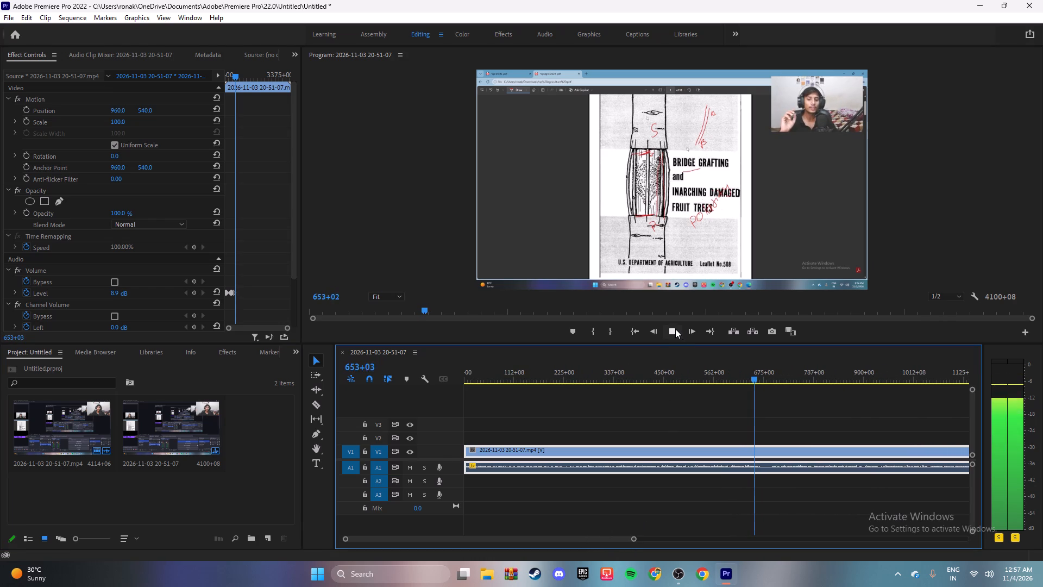
left_click(675, 329)
left_click(675, 329)
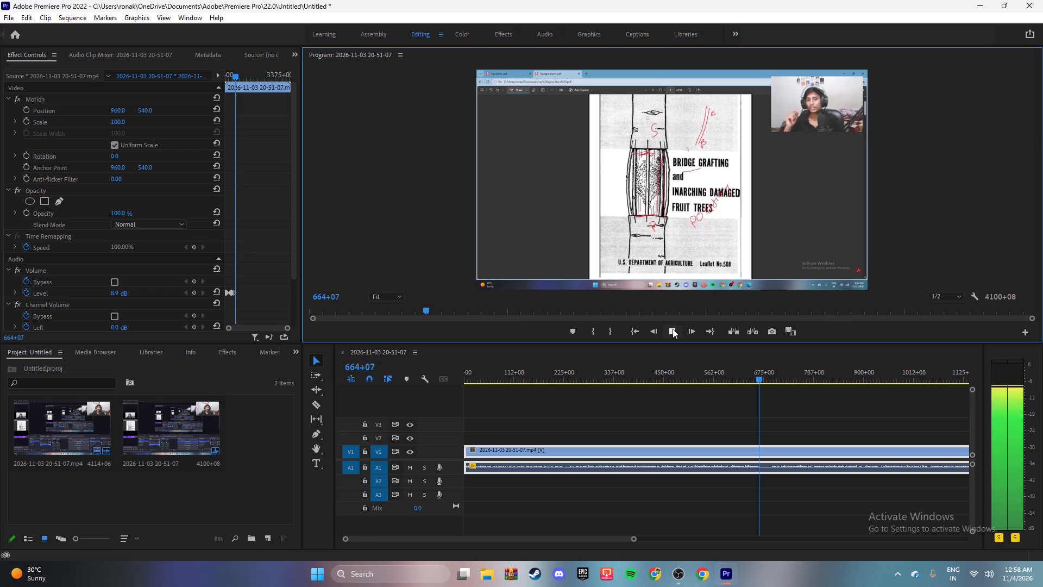
left_click(673, 329)
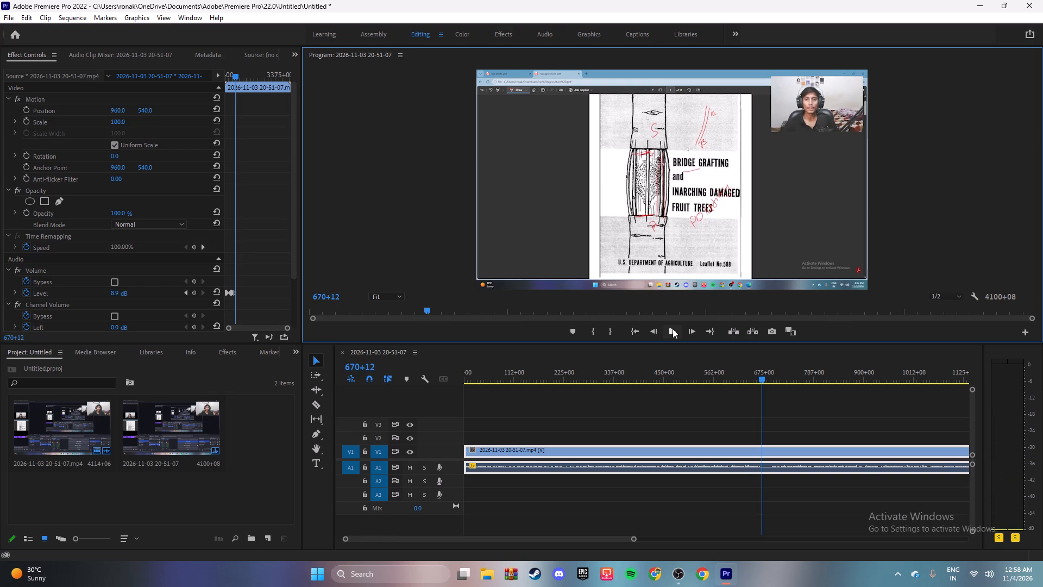
left_click_drag(761, 378, 754, 378)
key("space")
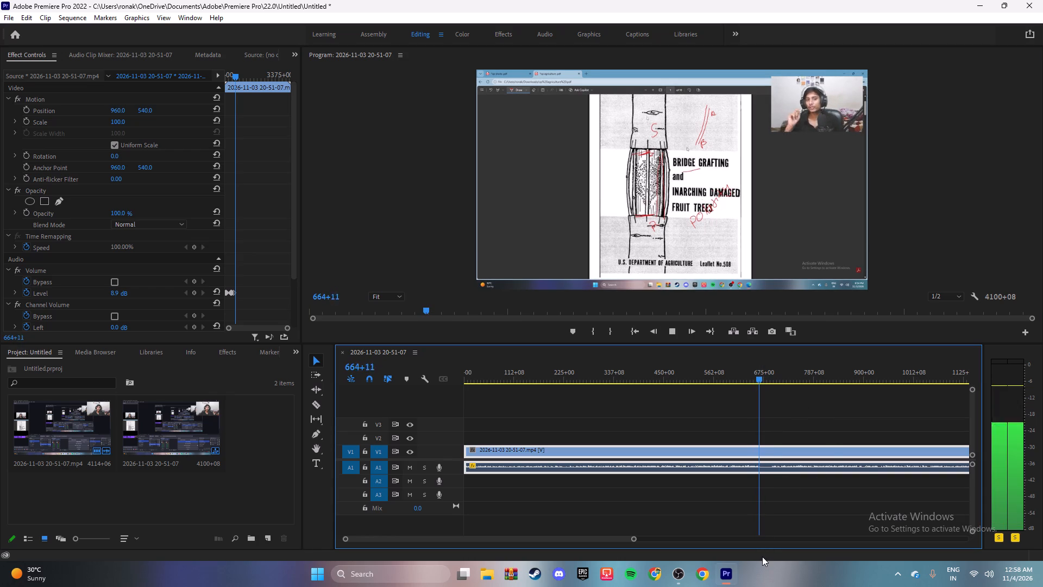
key("space")
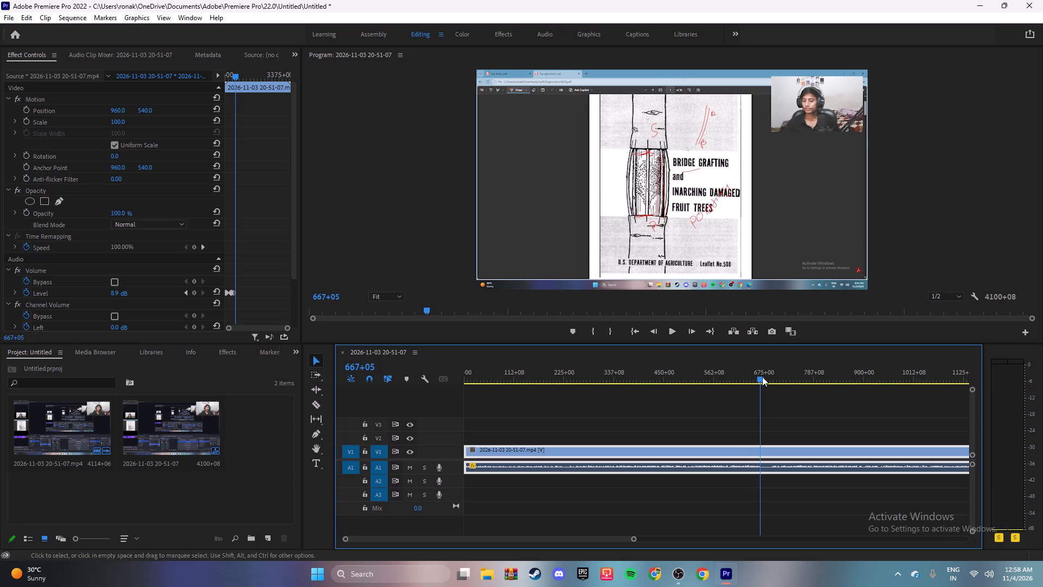
left_click_drag(758, 378, 733, 376)
key("space")
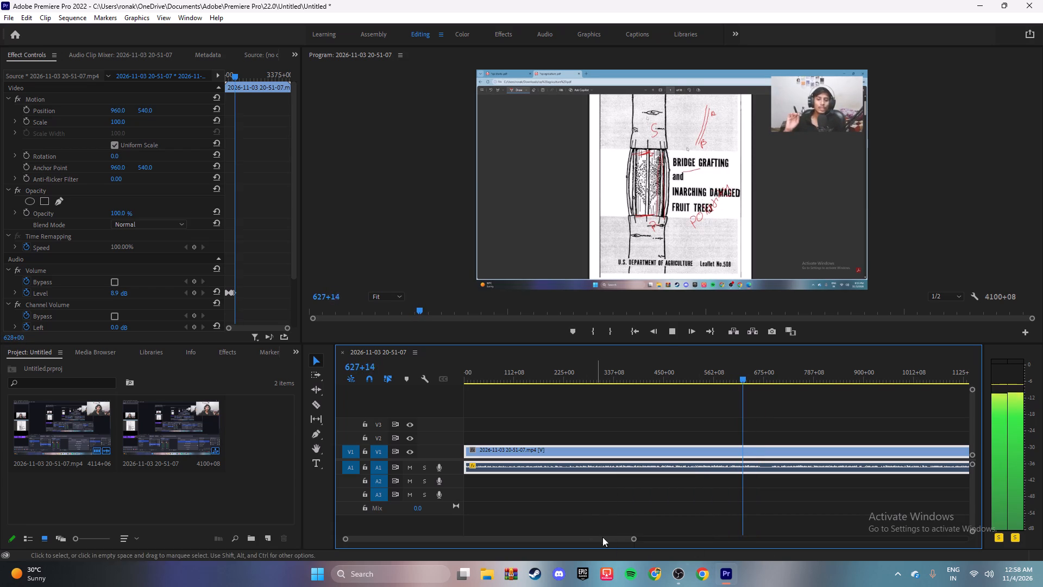
left_click_drag(631, 539, 565, 536)
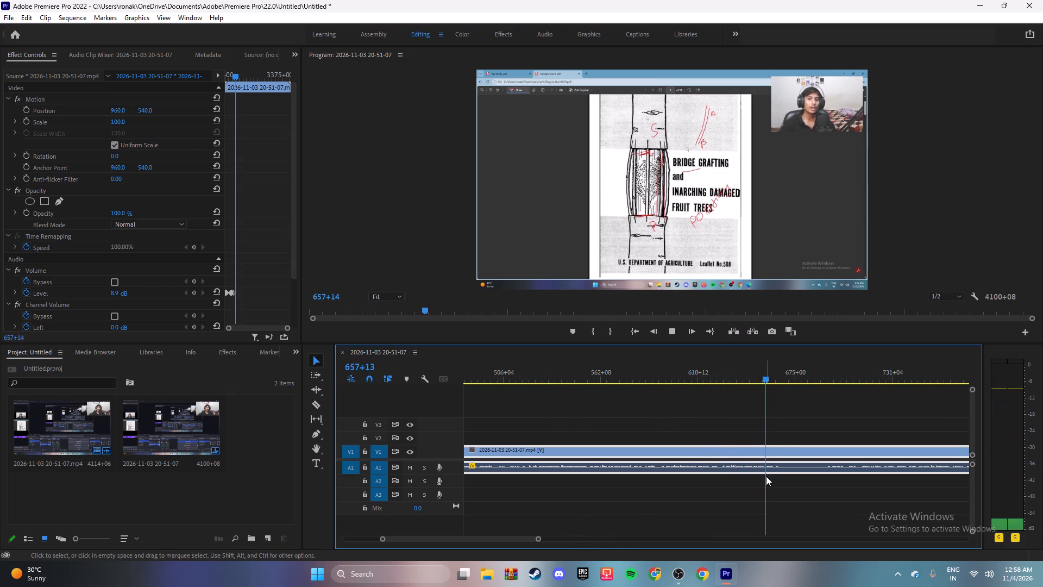
key("space")
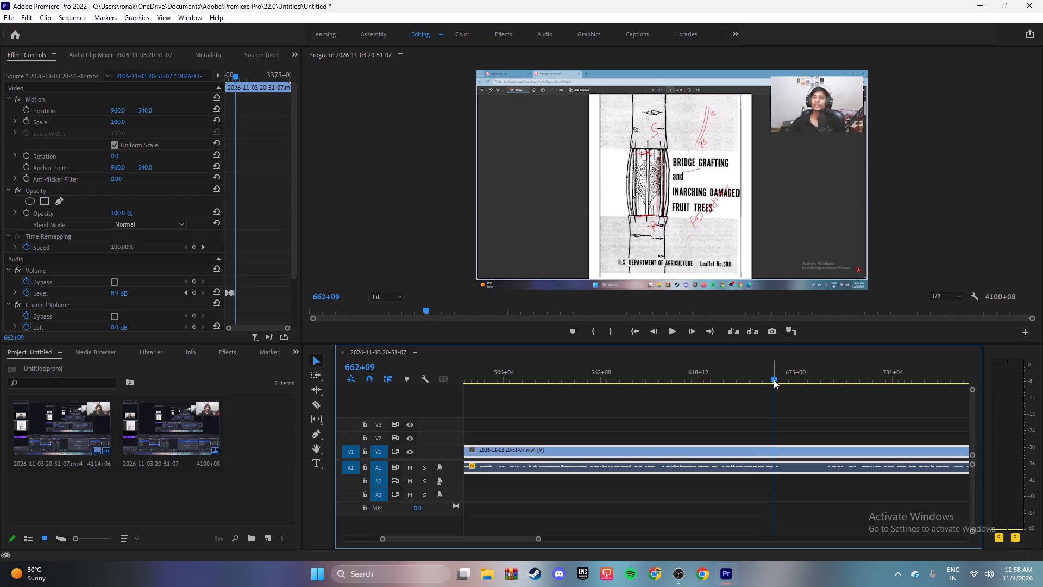
left_click_drag(774, 379, 763, 379)
key("space")
key("space")
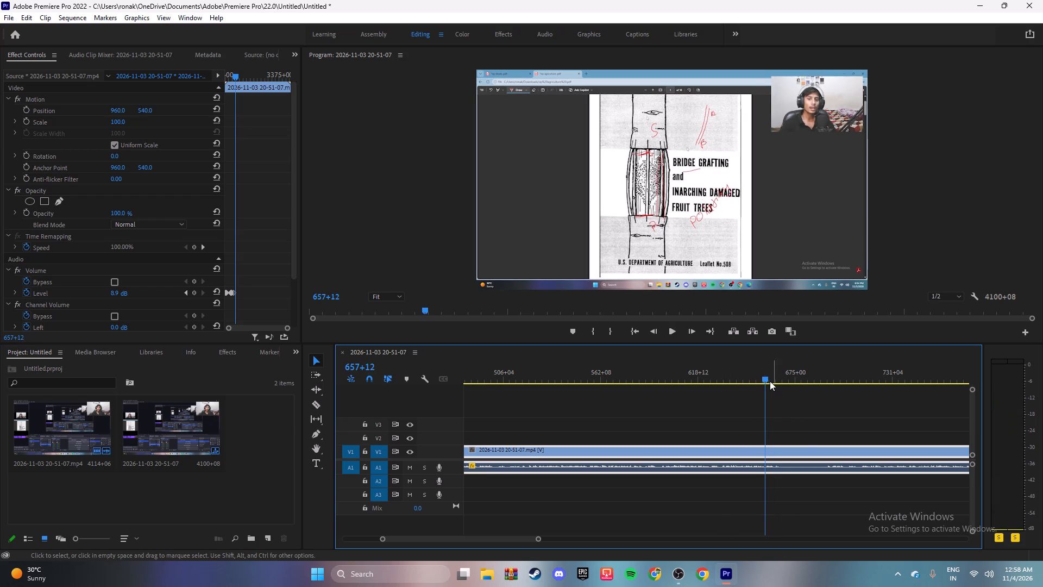
left_click_drag(763, 377, 745, 378)
key("space")
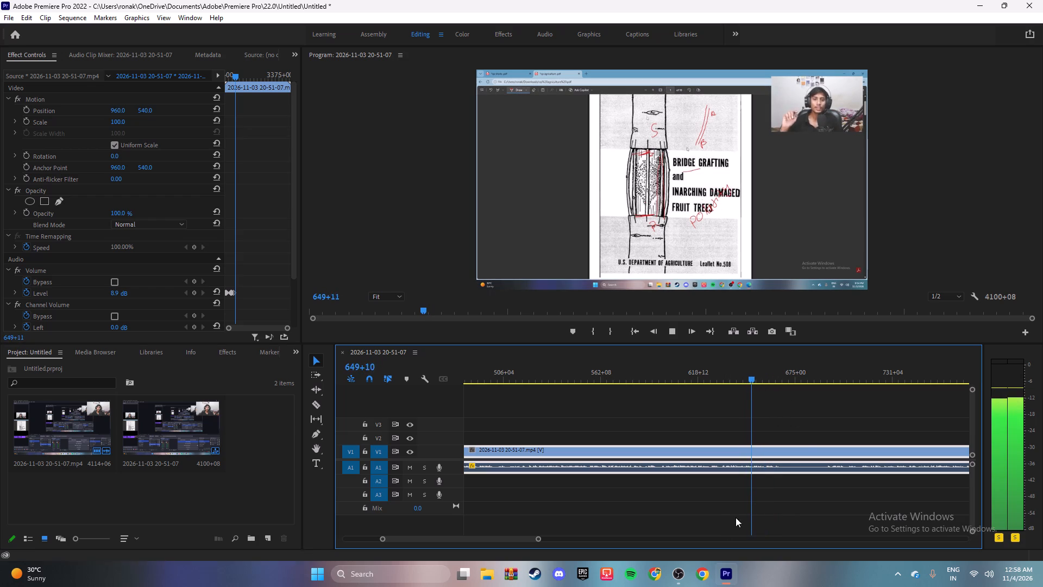
key("space")
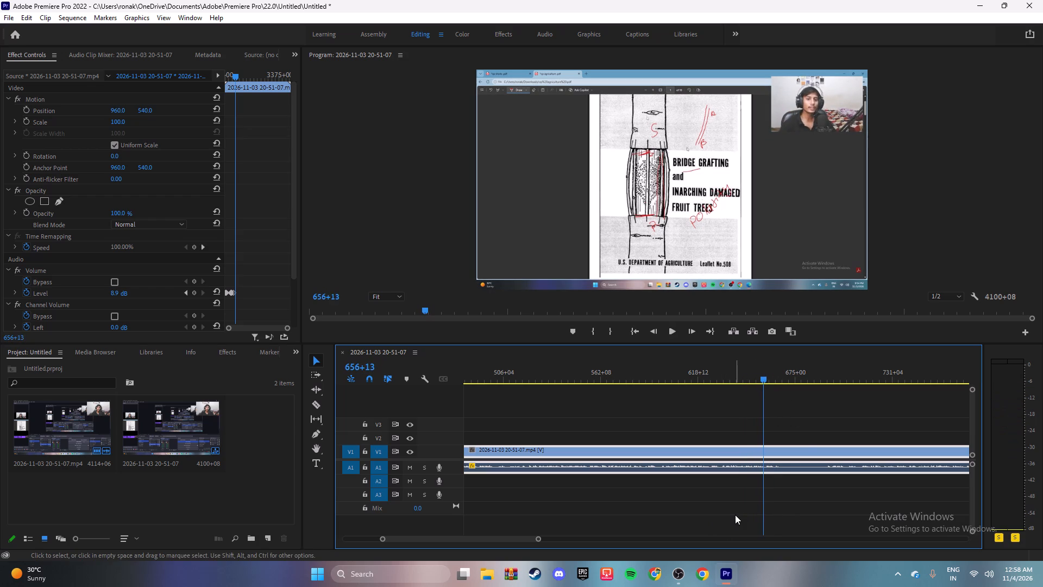
left_click(316, 407)
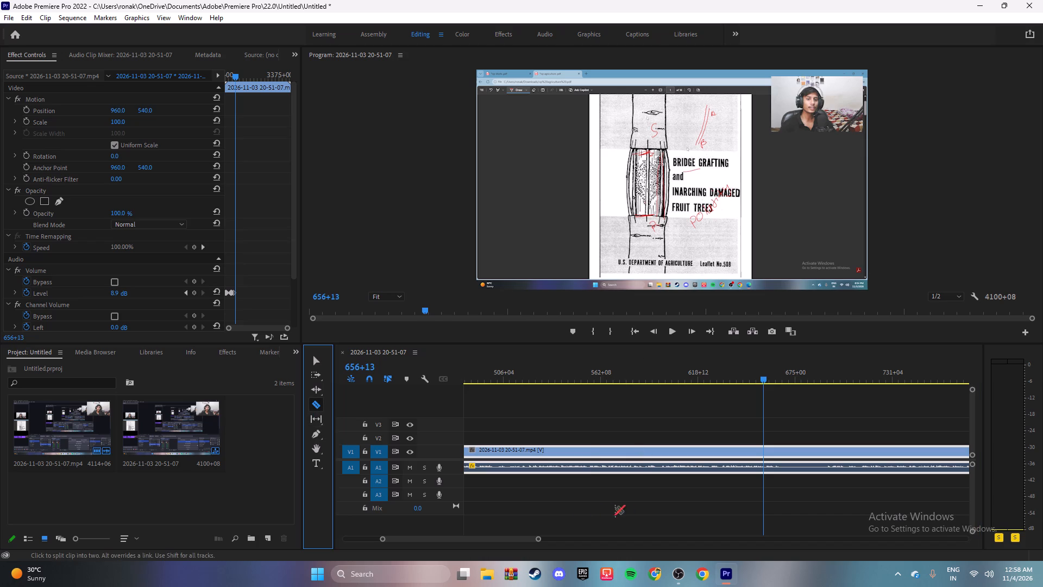
left_click_drag(538, 539, 456, 536)
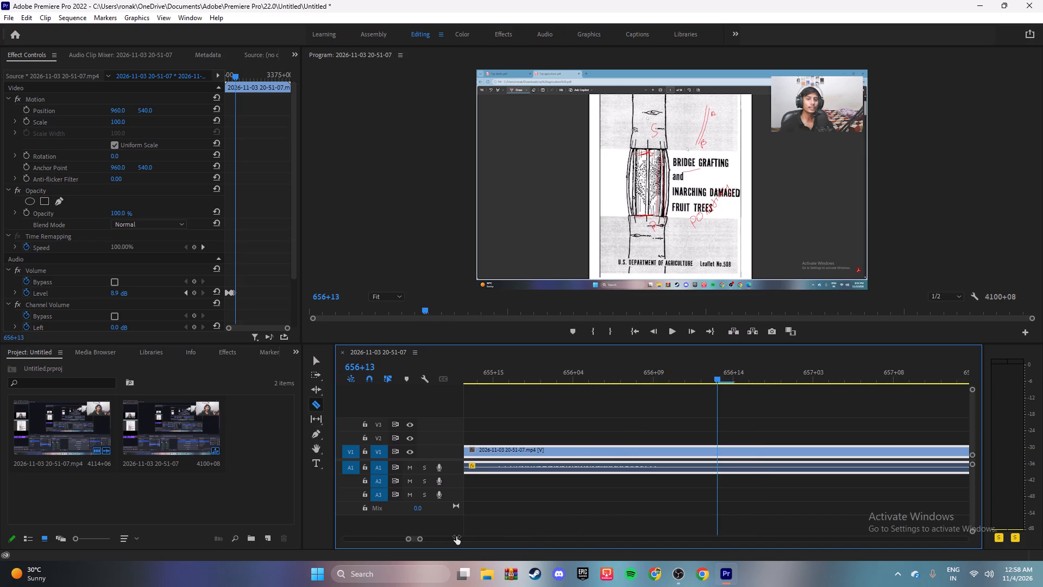
left_click_drag(456, 536, 469, 534)
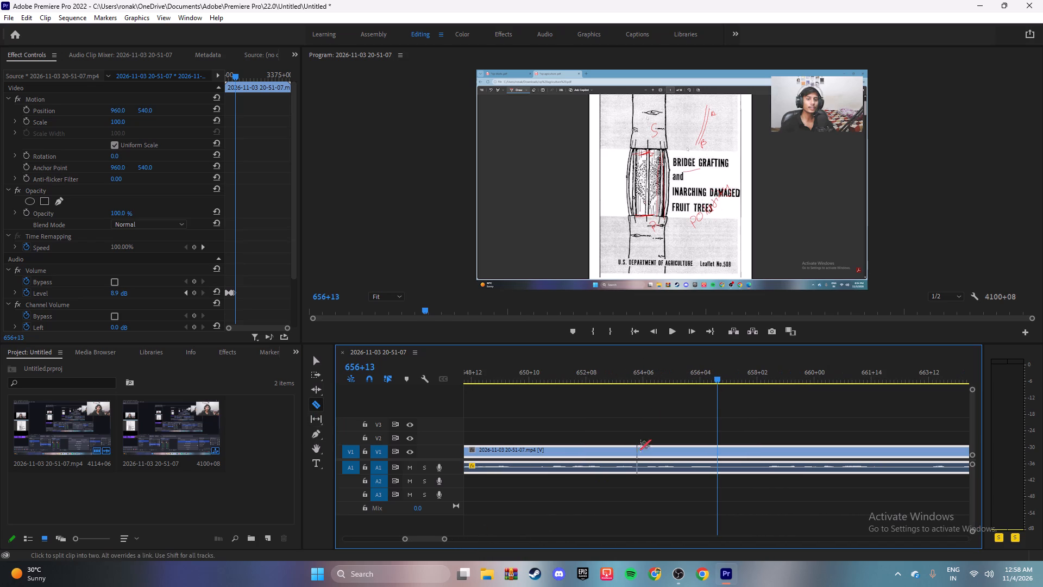
left_click_drag(717, 380, 742, 380)
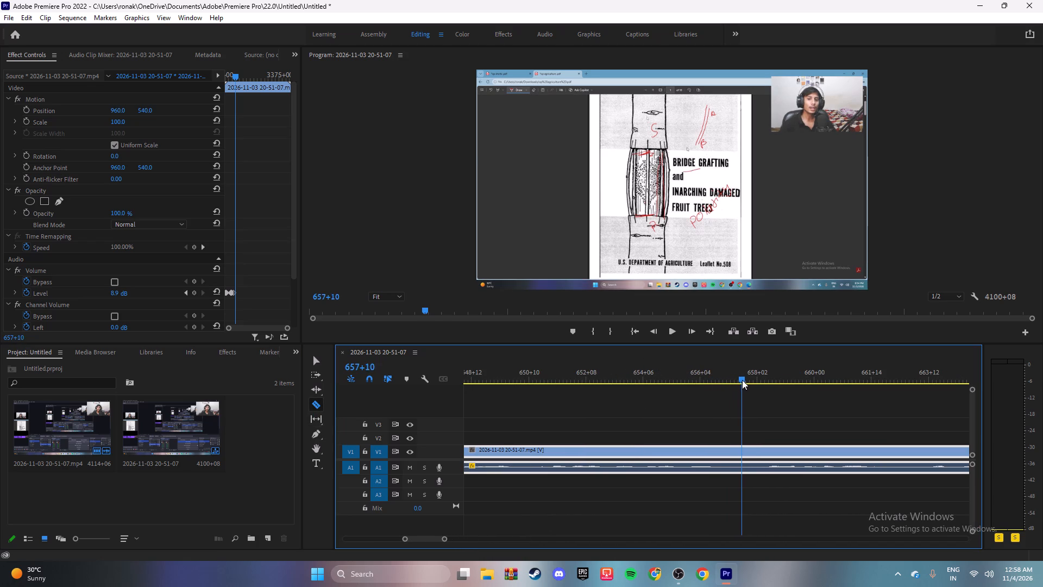
left_click_drag(742, 380, 741, 380)
left_click_drag(741, 380, 748, 380)
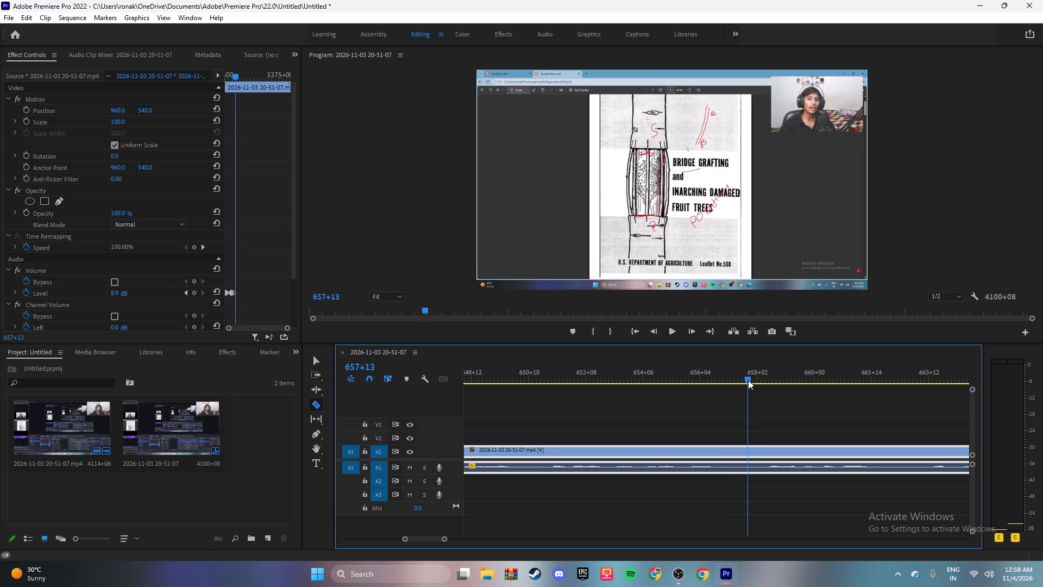
left_click_drag(748, 380, 749, 380)
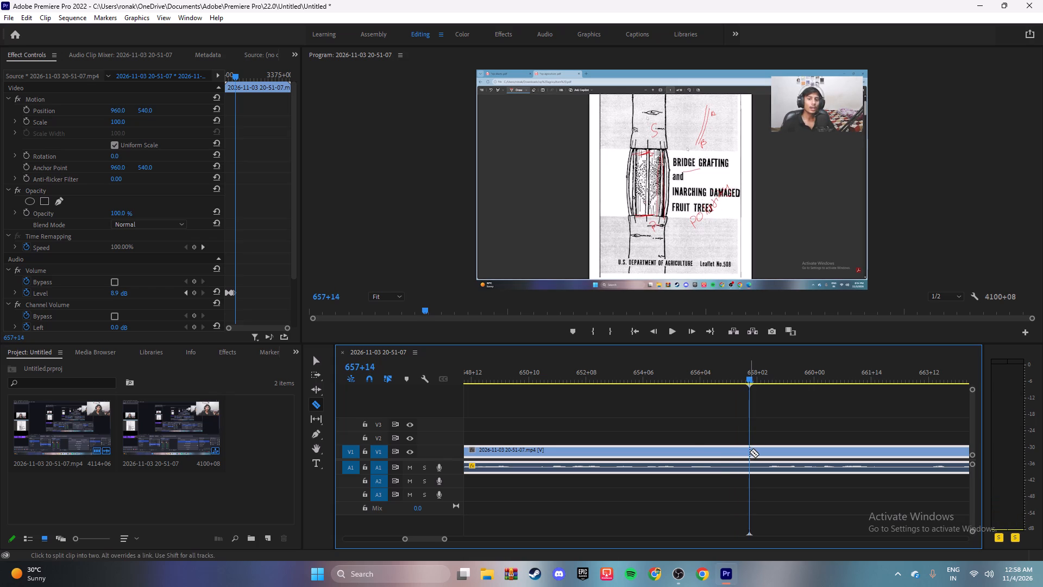
left_click(750, 452)
Move the segment after the cut later on the timeline so it starts at about 1170+00, leaving a gap.
left_click(316, 359)
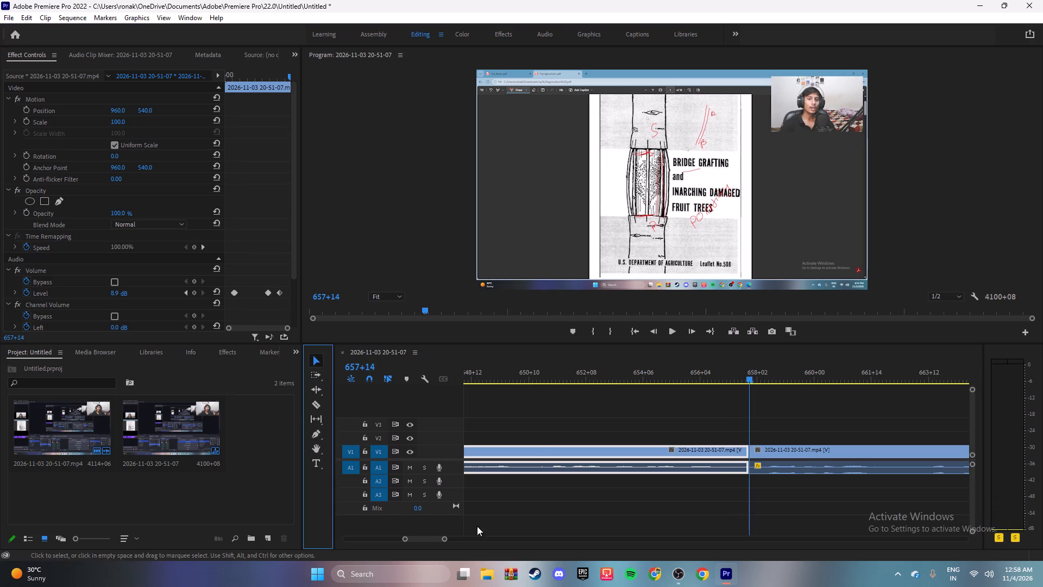
left_click_drag(447, 539, 570, 533)
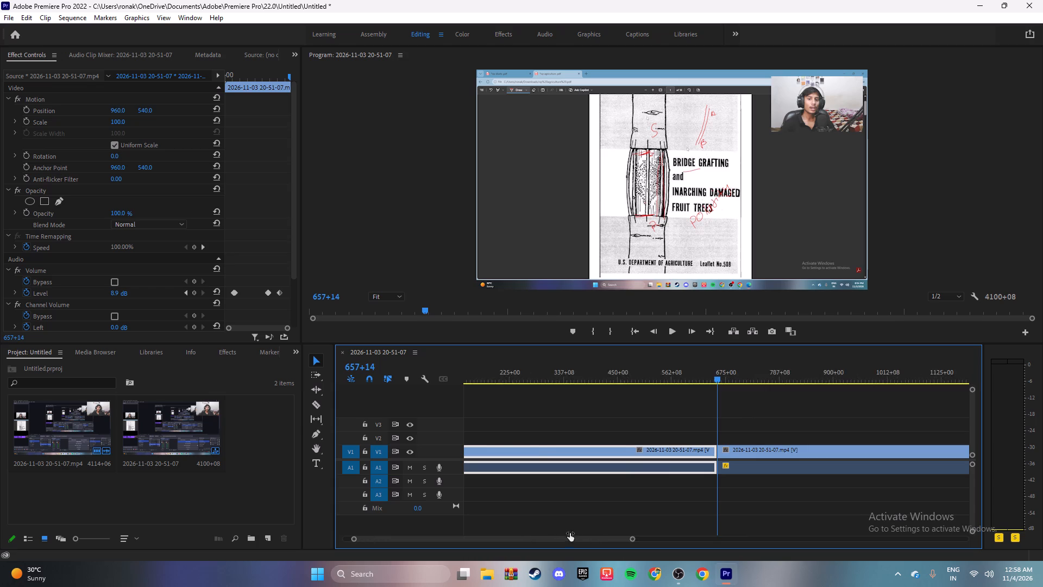
left_click_drag(570, 533, 639, 532)
left_click_drag(681, 455, 814, 446)
Play the end of the first segment from 640+10 to check where it cuts off.
left_click(636, 378)
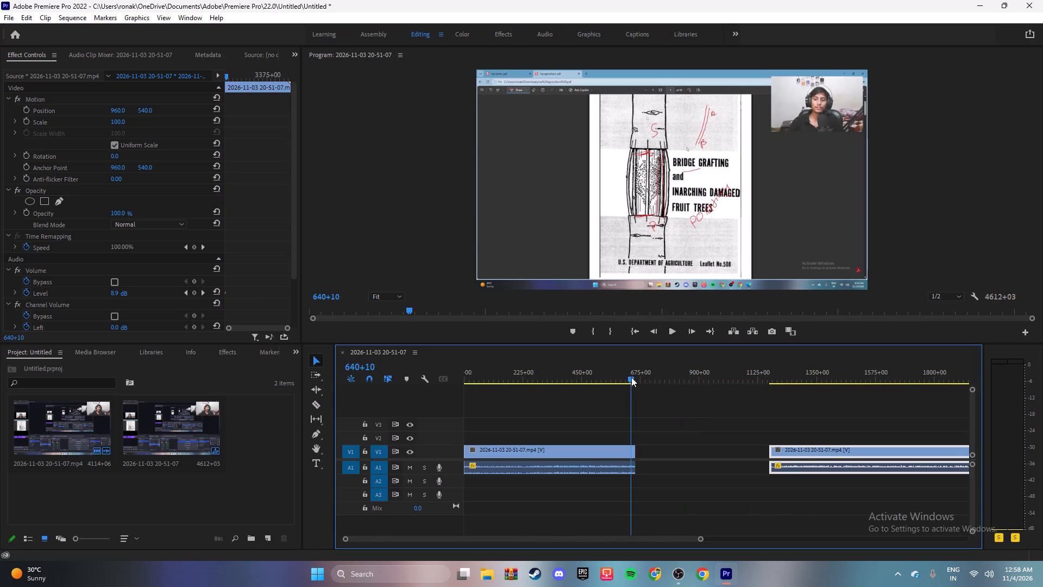
key("space")
left_click_drag(701, 539, 576, 537)
key("space")
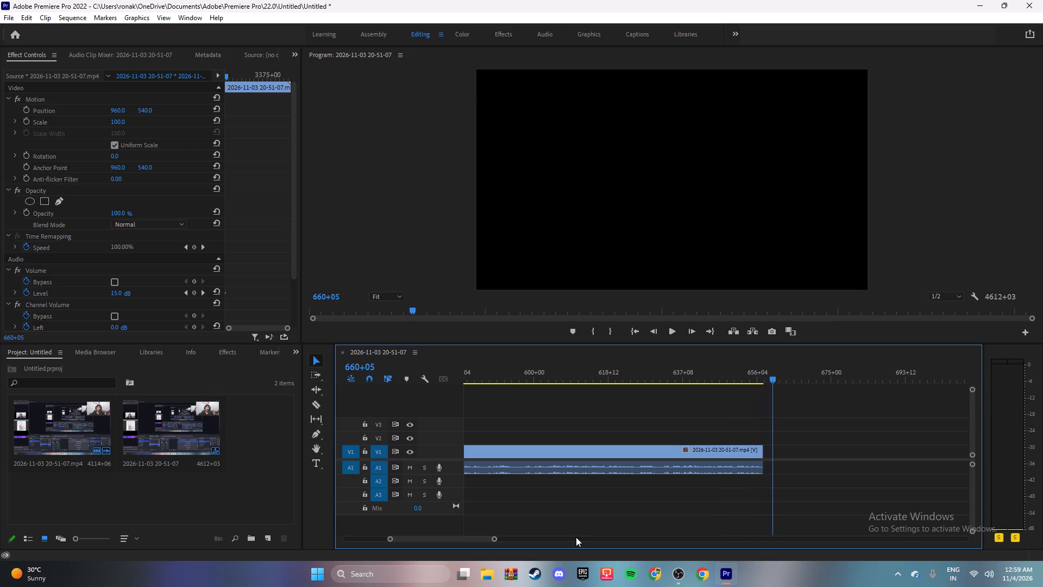
left_click_drag(495, 541, 652, 542)
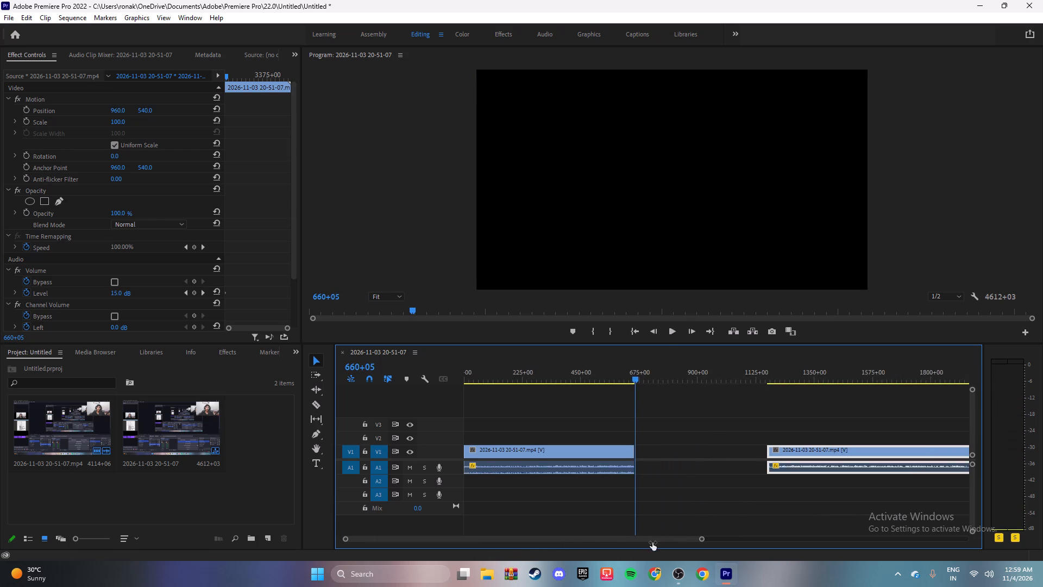
left_click_drag(652, 542, 703, 542)
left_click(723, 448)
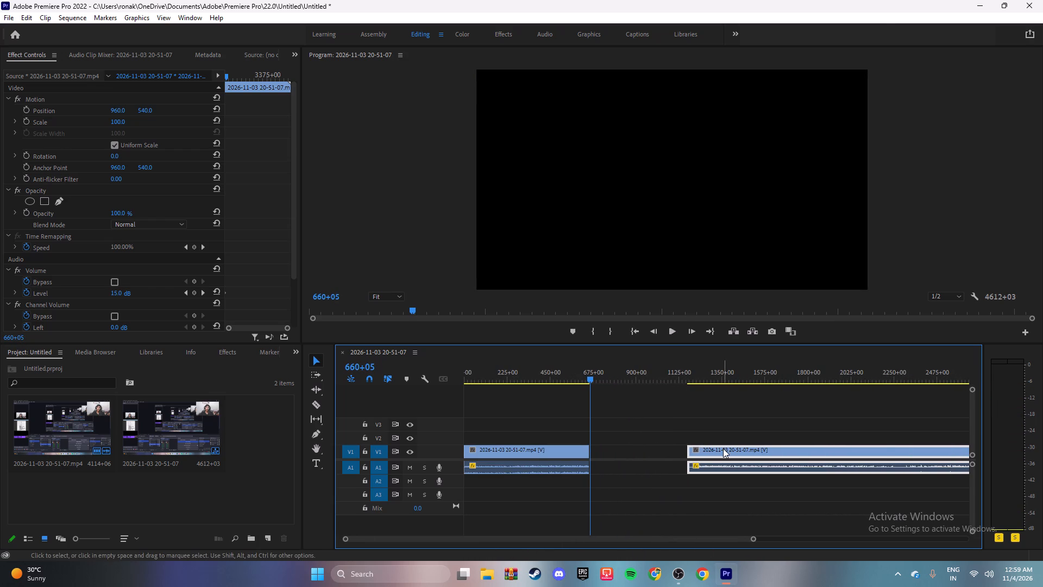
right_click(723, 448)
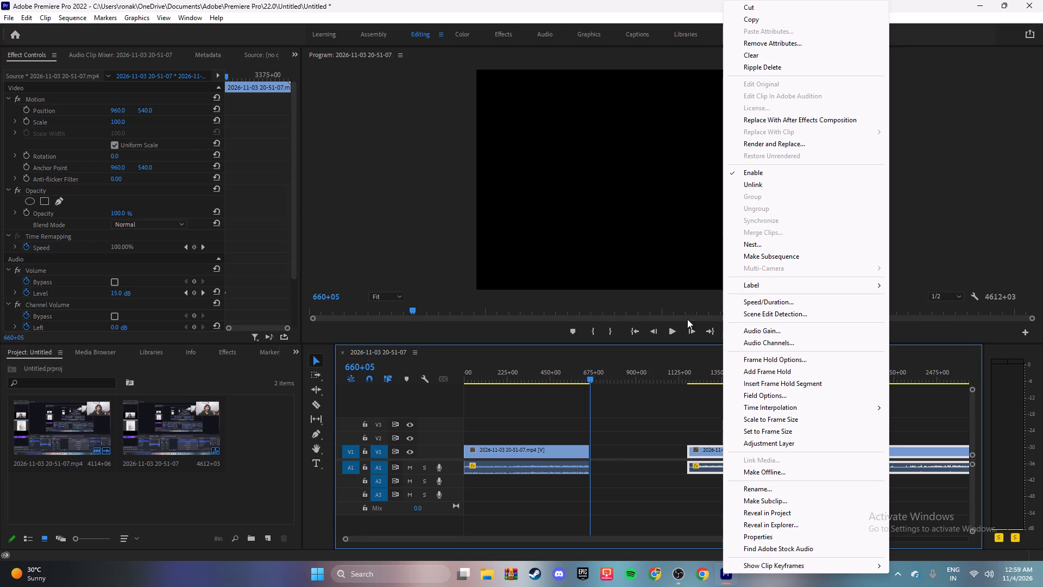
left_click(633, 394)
left_click_drag(589, 380, 510, 389)
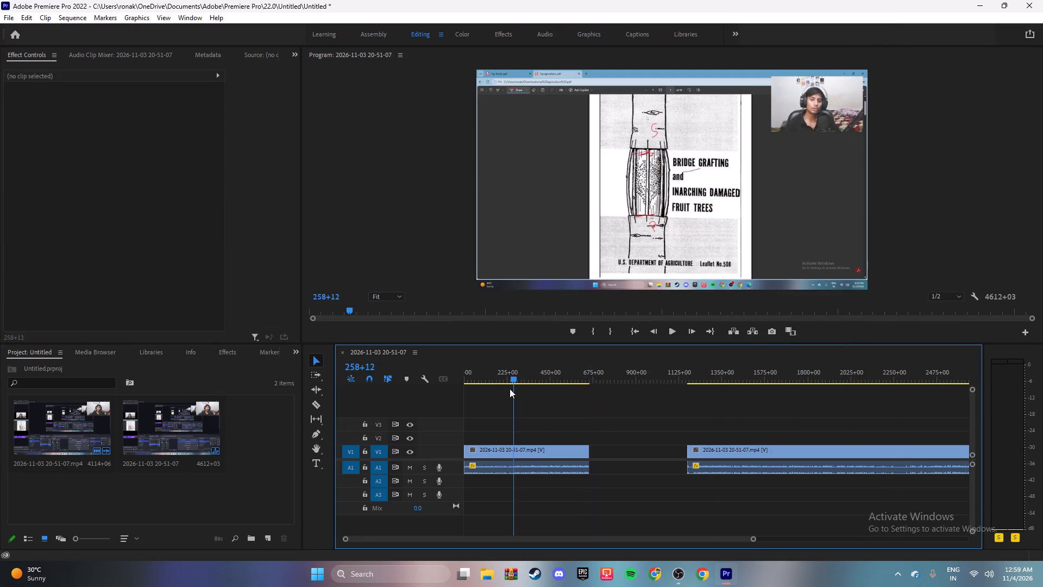
left_click_drag(510, 389, 556, 393)
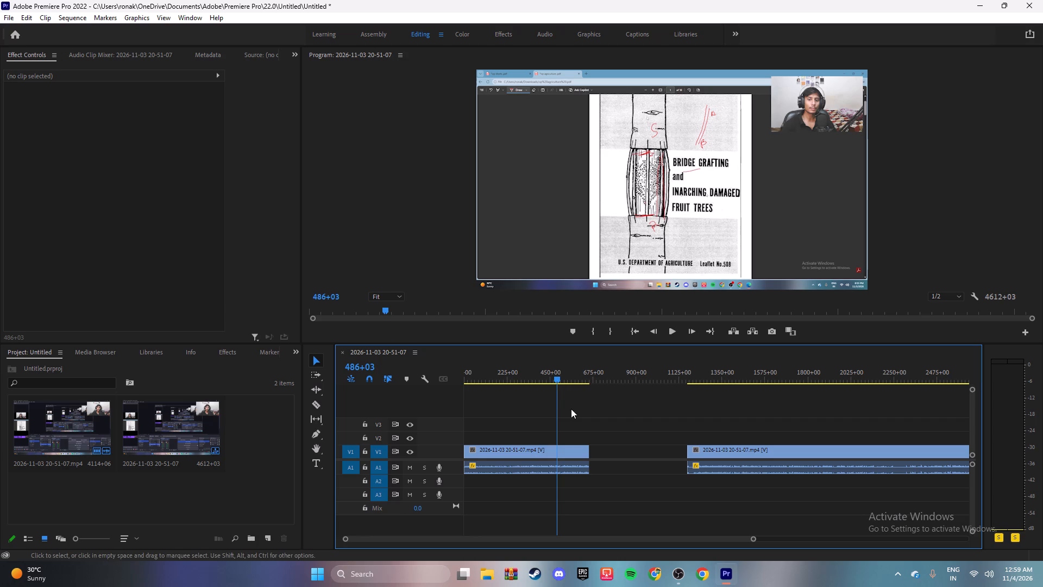
right_click(722, 451)
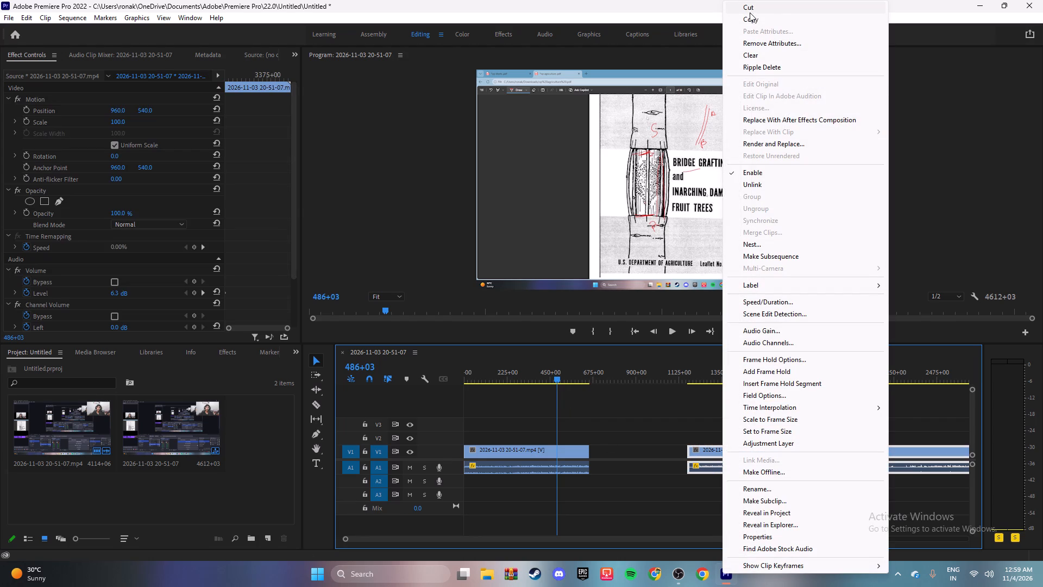
left_click(768, 5)
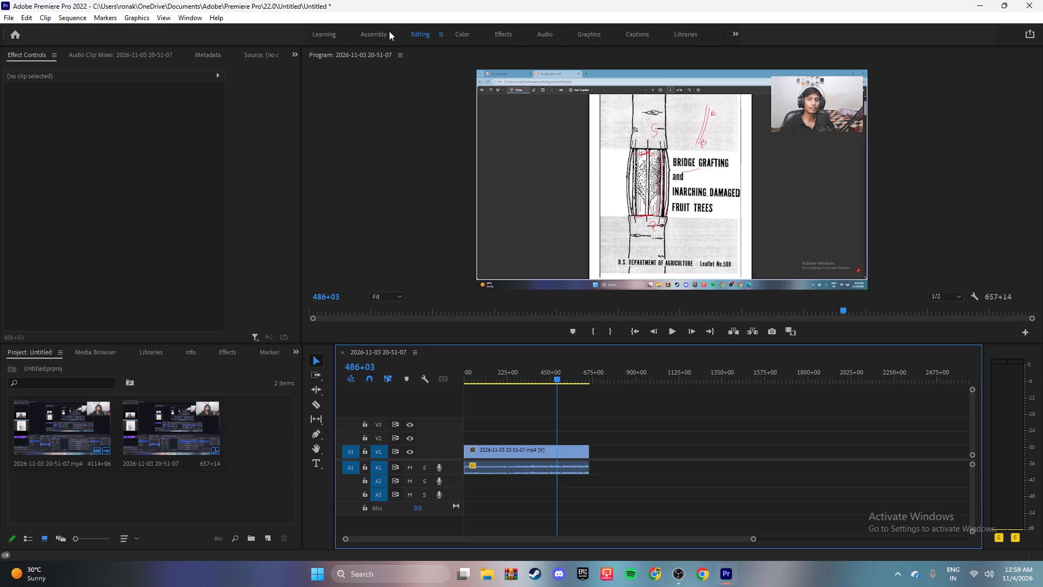
Return the playhead to 0+00 and export the remaining sequence as H.264 media with the High Quality 1080p HD preset.
left_click_drag(555, 379, 551, 378)
left_click_drag(551, 378, 292, 382)
left_click(9, 19)
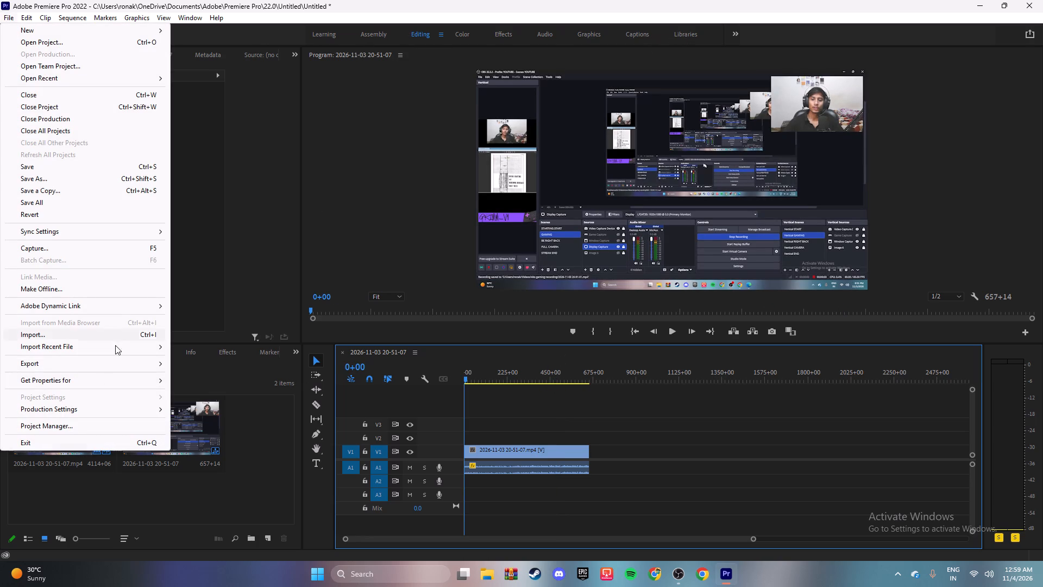
left_click(115, 361)
left_click(270, 364)
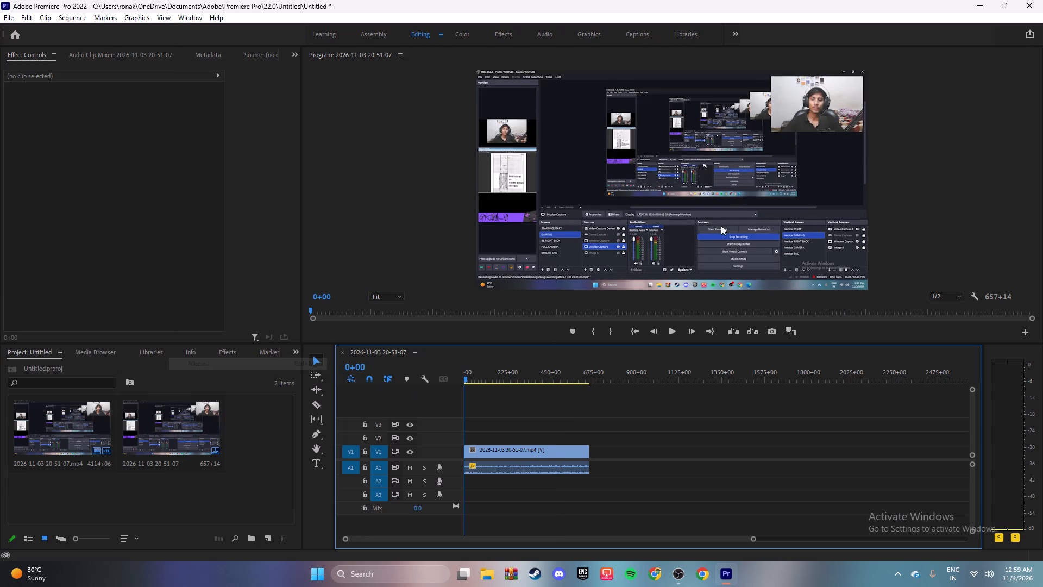
left_click(738, 131)
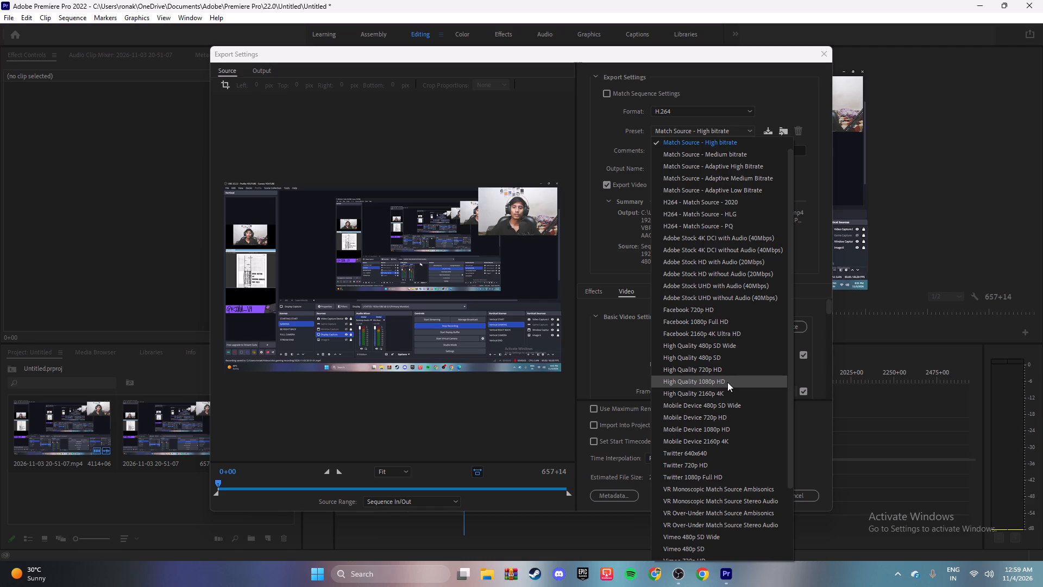
left_click(727, 382)
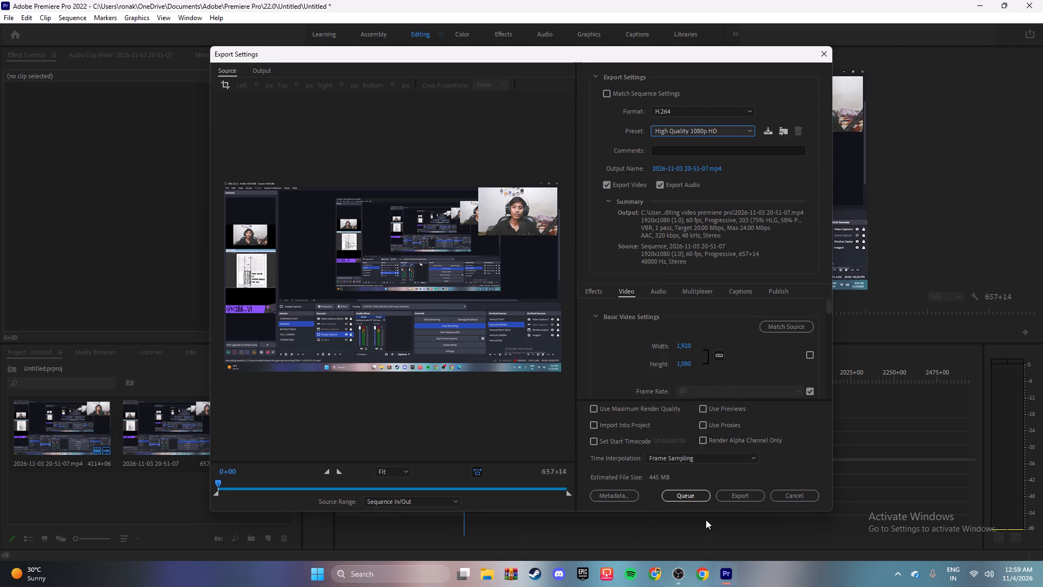
left_click(745, 494)
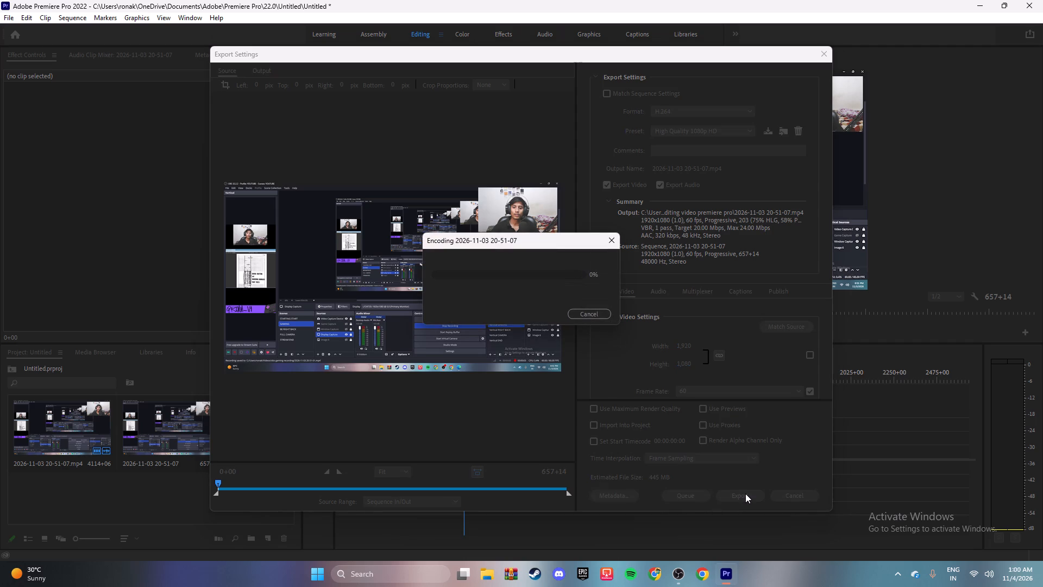
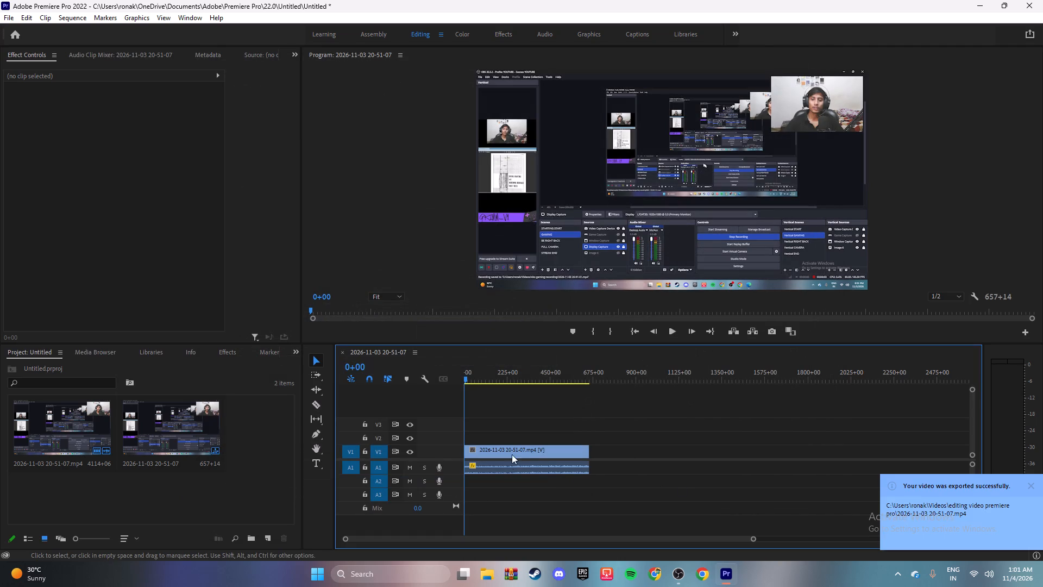
Clear the exported first segment from the timeline and paste the previously cut second segment at 0+00.
left_click(517, 450)
right_click(517, 450)
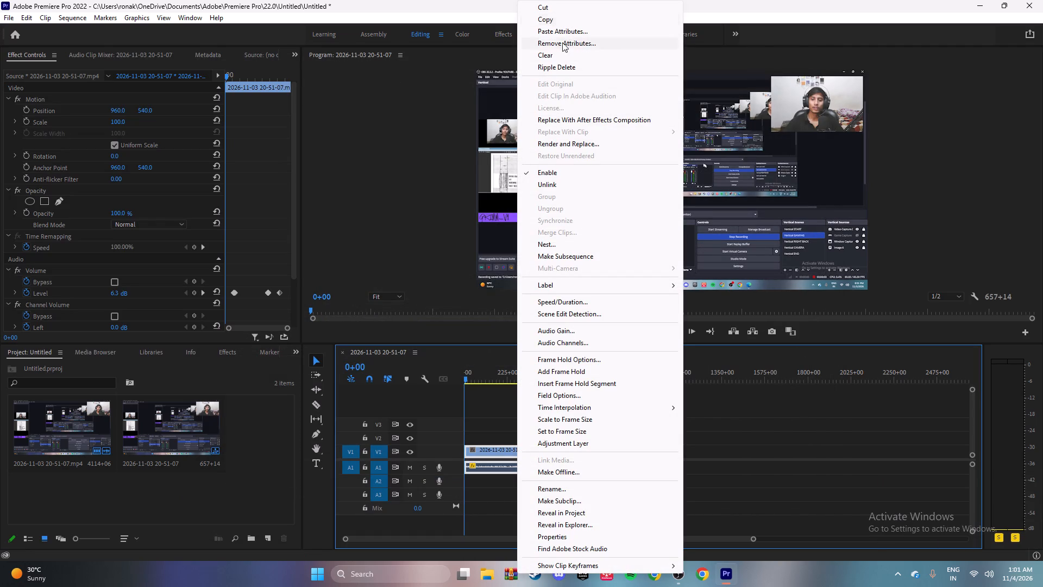
left_click(562, 57)
key("ctrl+v")
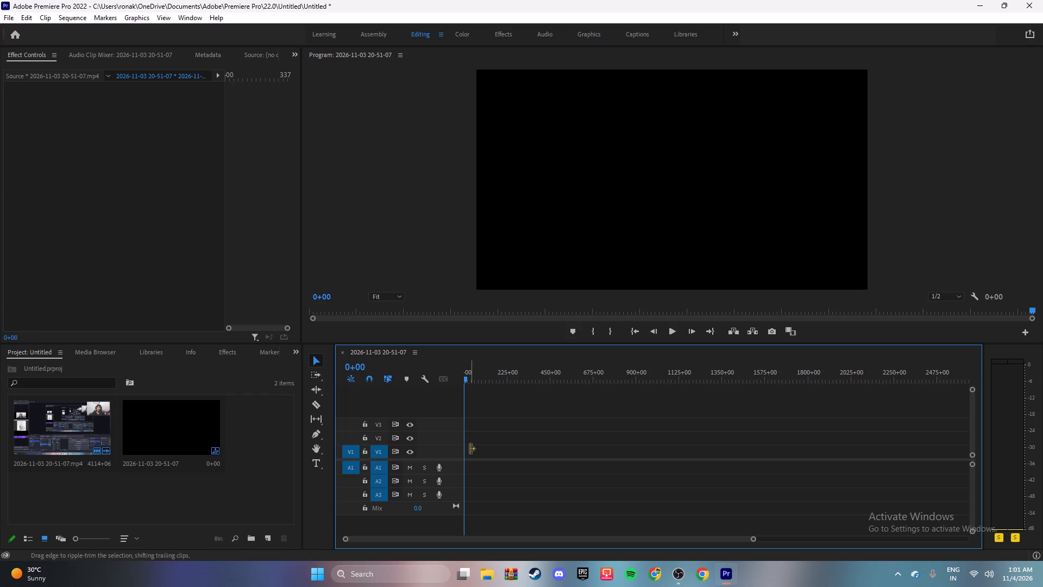
Return the playhead to the sequence start and play the opening of the pasted second segment to about 54+13.
left_click_drag(719, 379, 344, 428)
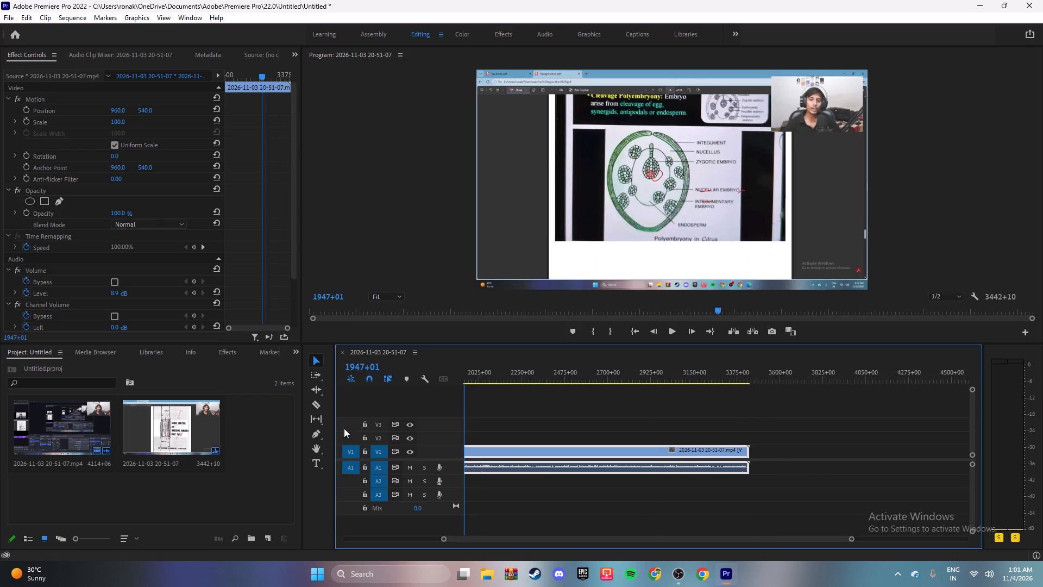
left_click_drag(344, 428, 312, 439)
left_click_drag(568, 538, 443, 539)
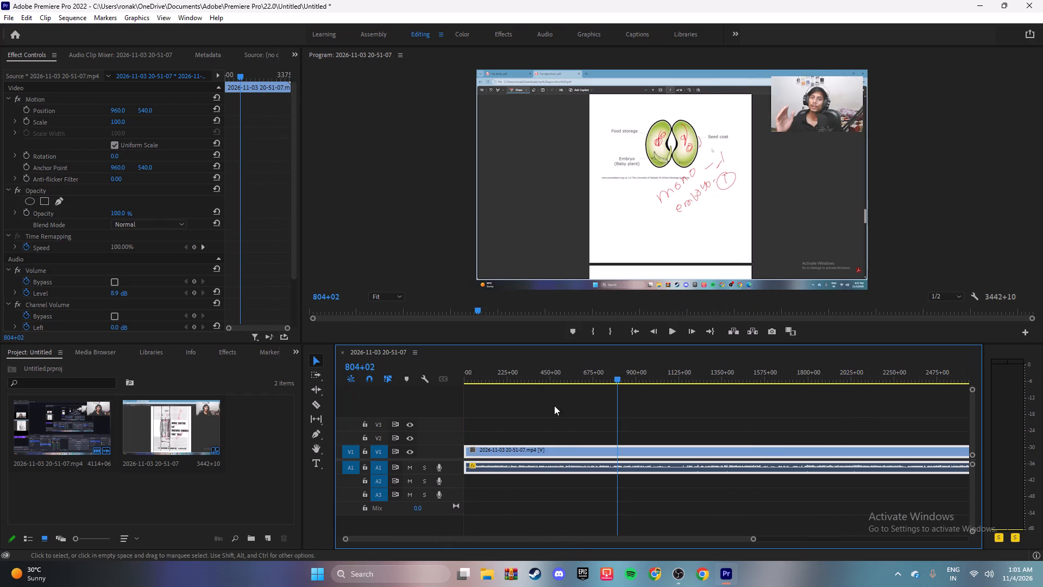
left_click_drag(619, 375, 294, 403)
key("space")
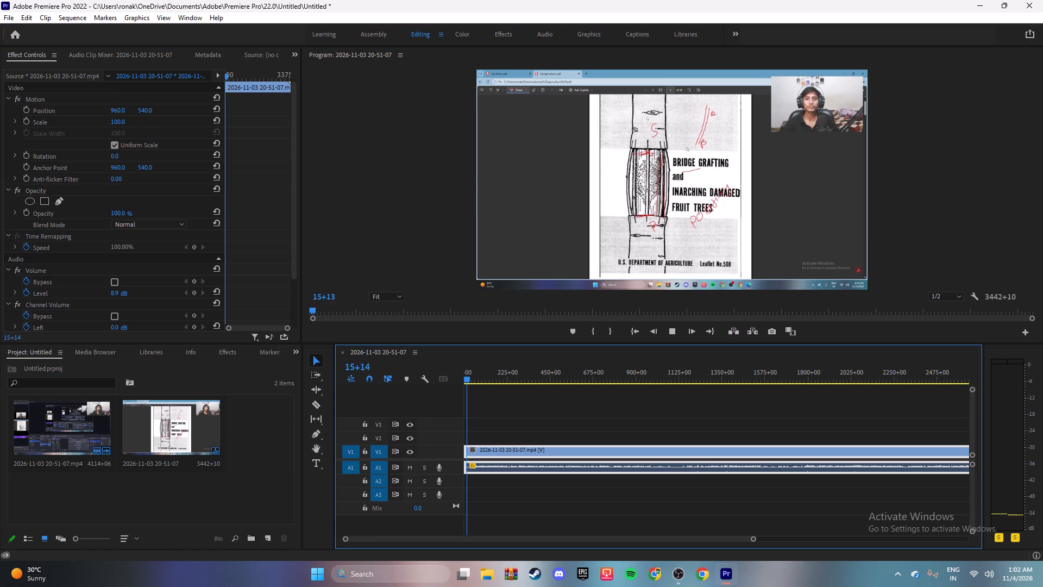
key("space")
key("space")
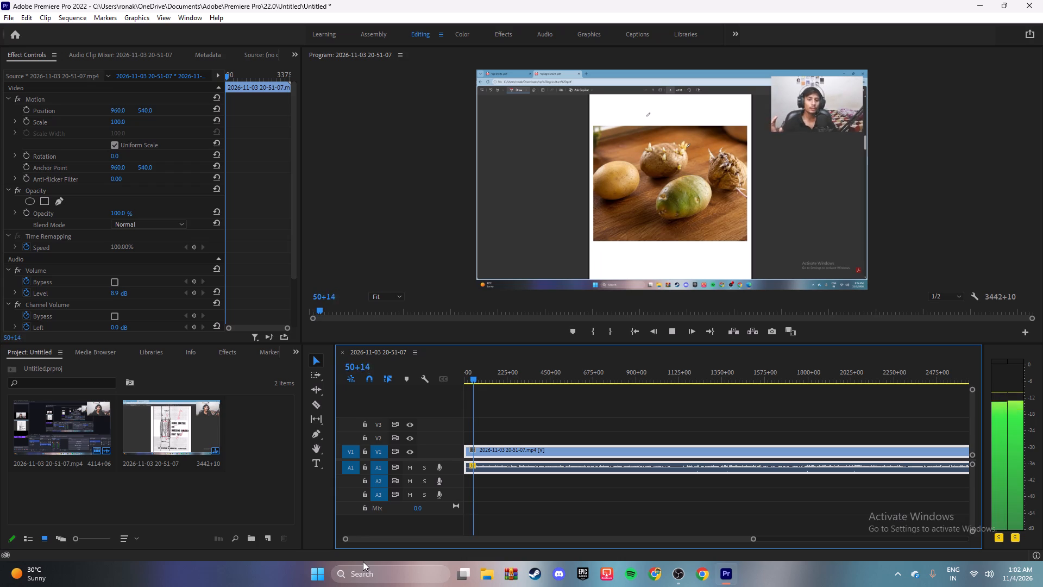
key("space")
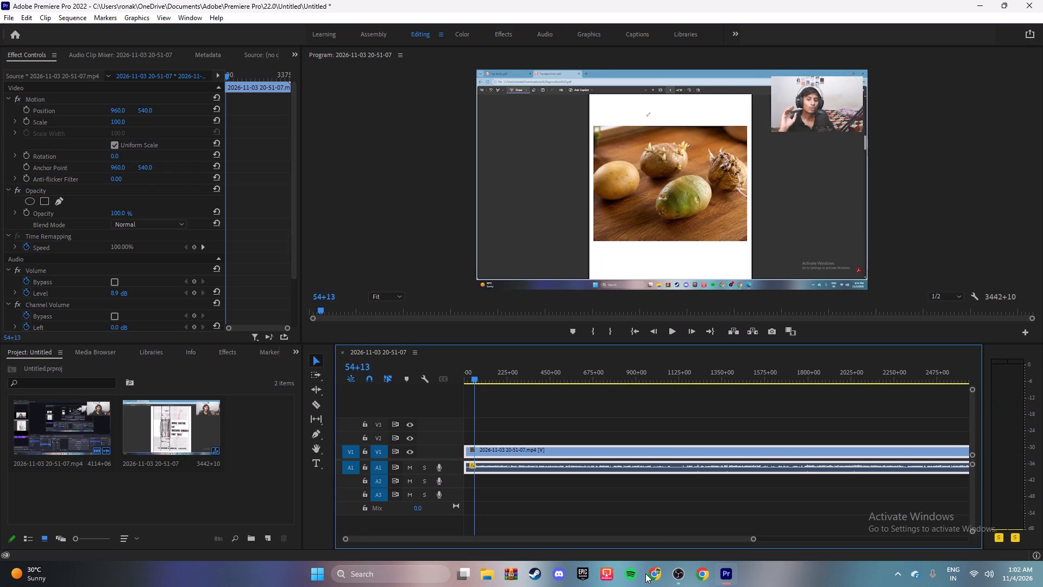
left_click(485, 575)
left_click(277, 315)
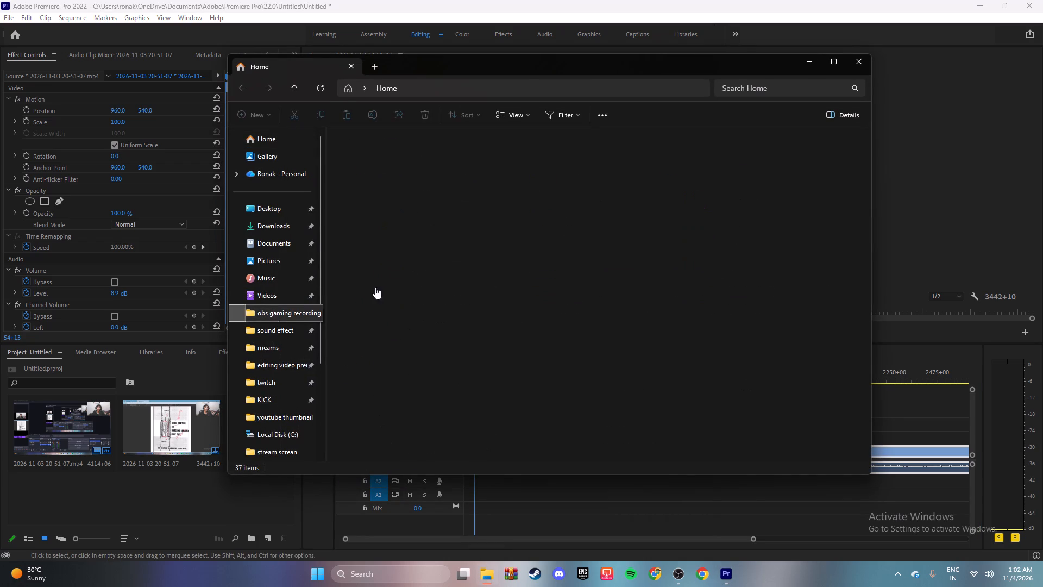
left_click(545, 278)
left_click(287, 366)
left_click(705, 367)
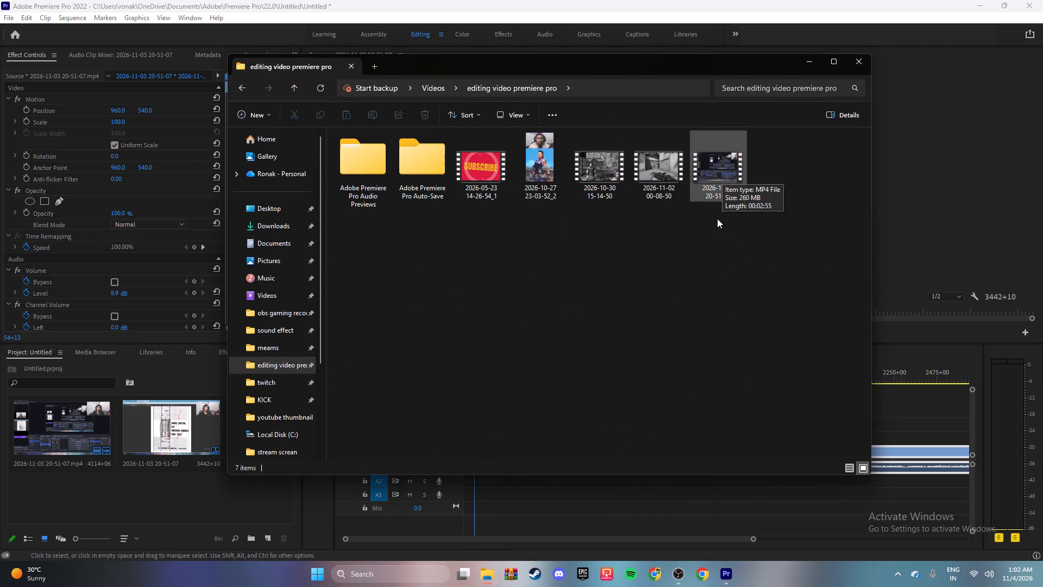
left_click_drag(696, 386, 693, 381)
double_click(713, 171)
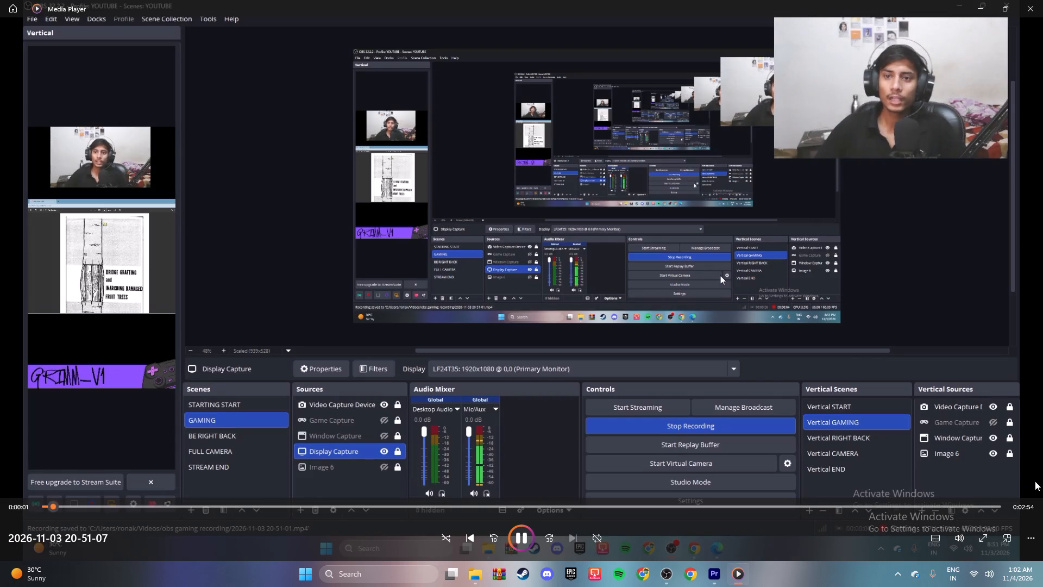
Review the exported first segment full screen, skipping ahead through the bridge grafting explanation and pausing at about 1:46.
left_click(982, 541)
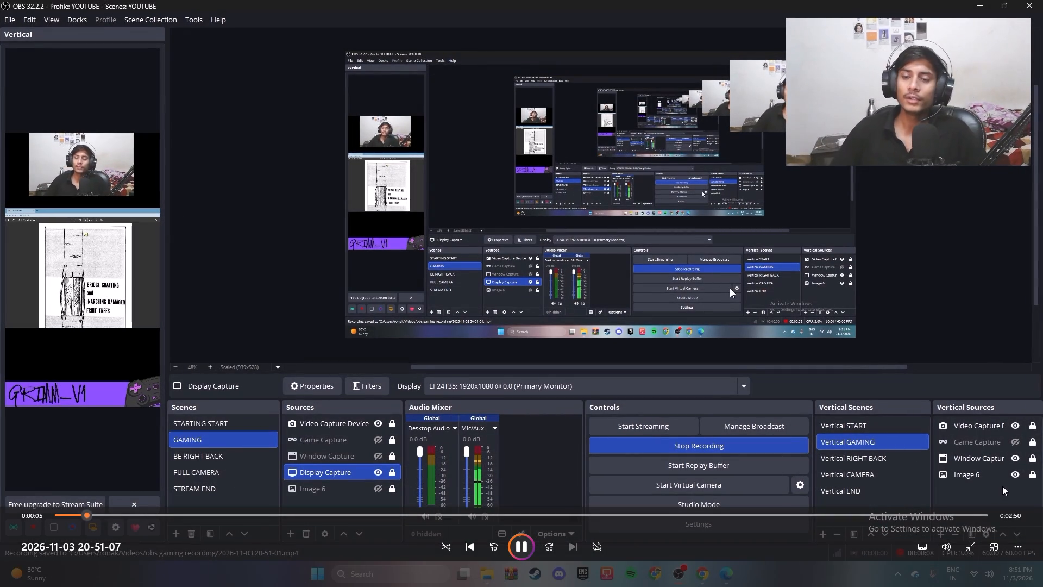
left_click(122, 516)
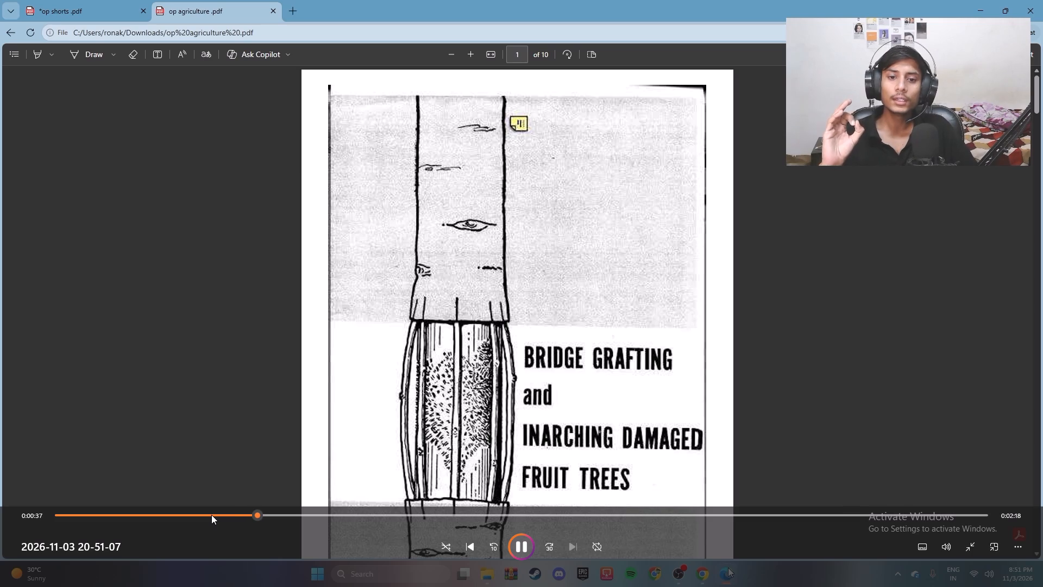
left_click_drag(269, 519, 273, 518)
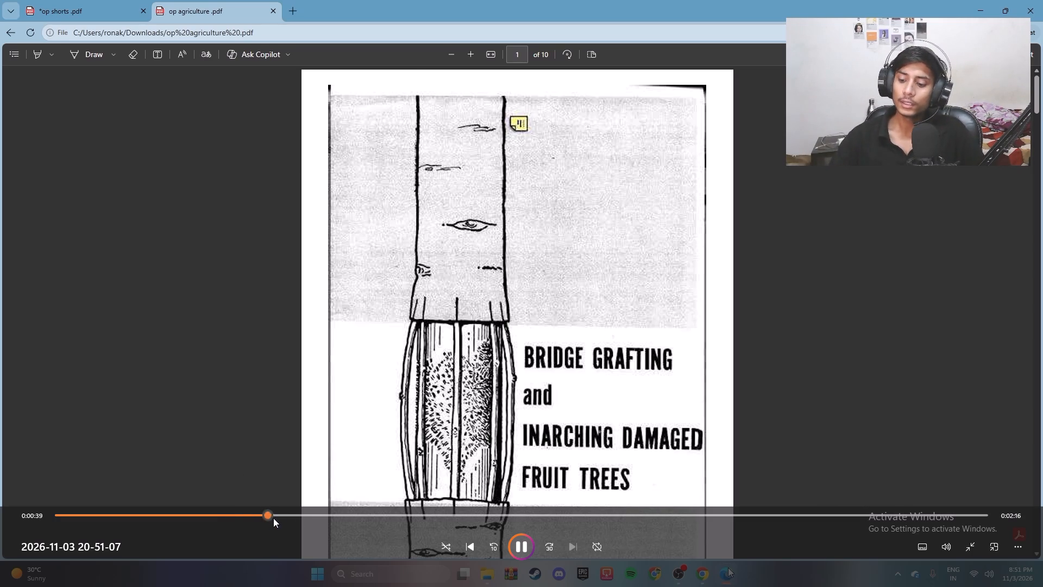
left_click_drag(273, 518, 313, 519)
left_click_drag(336, 517, 559, 515)
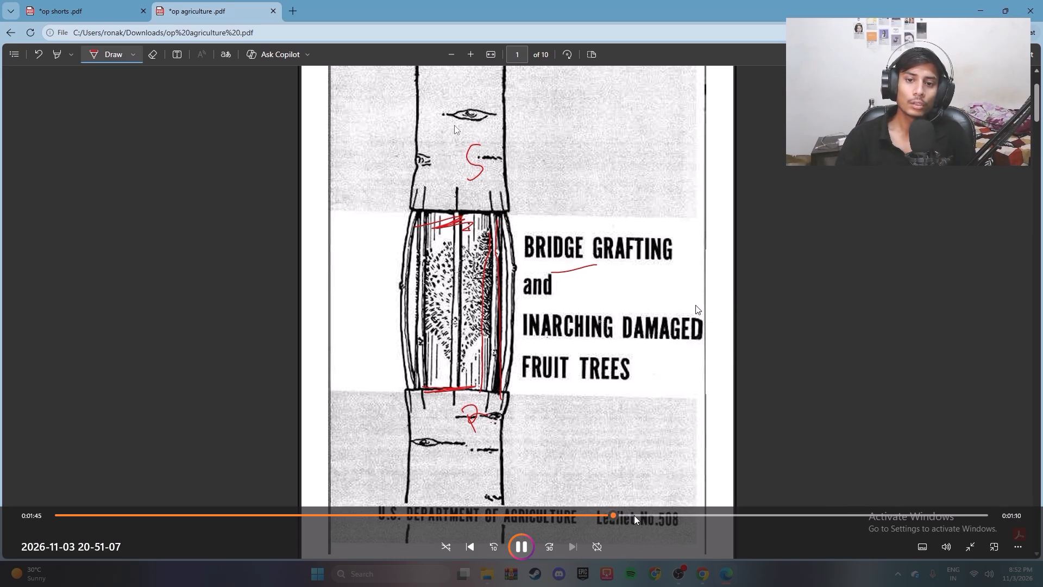
left_click(760, 387)
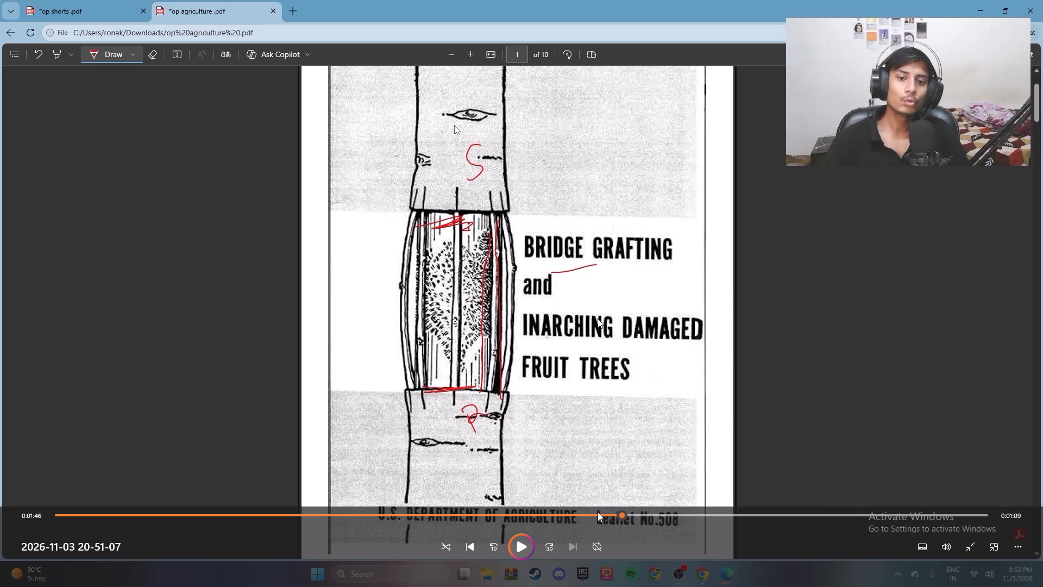
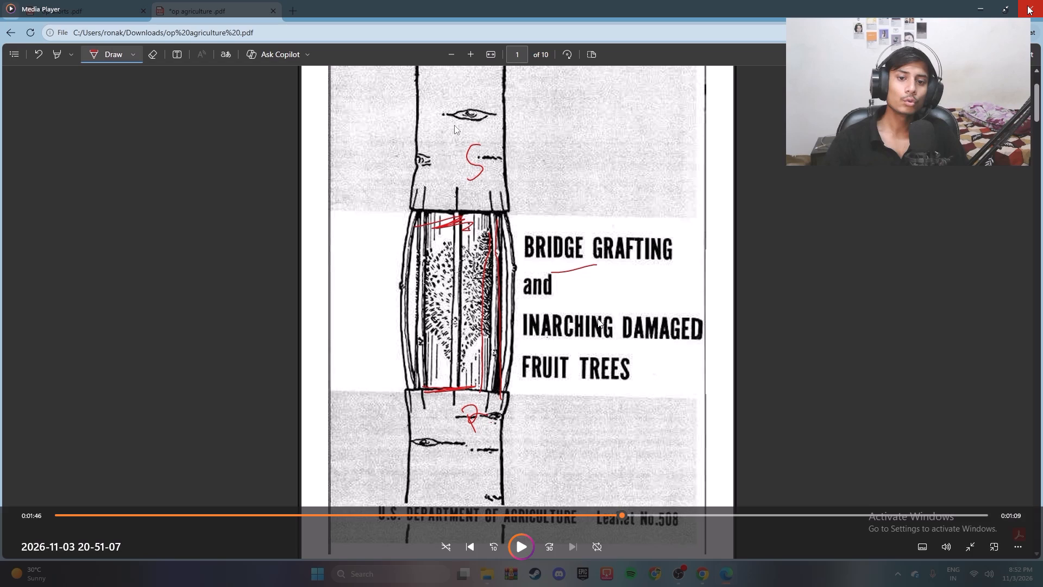
Close the exported video's playback and its folder window to return to the Premiere Pro sequence.
left_click(1027, 5)
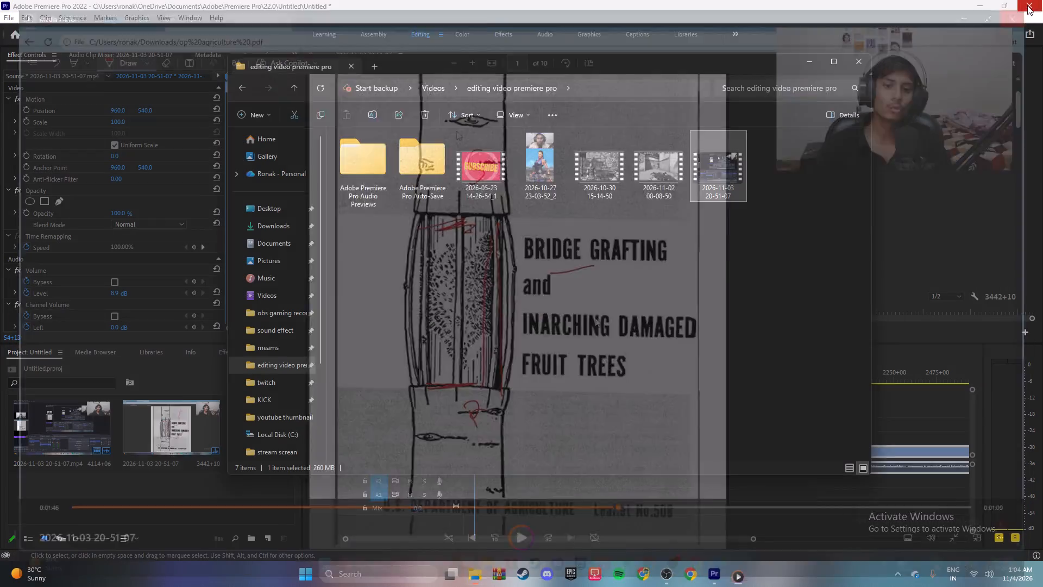
left_click(847, 198)
left_click(859, 64)
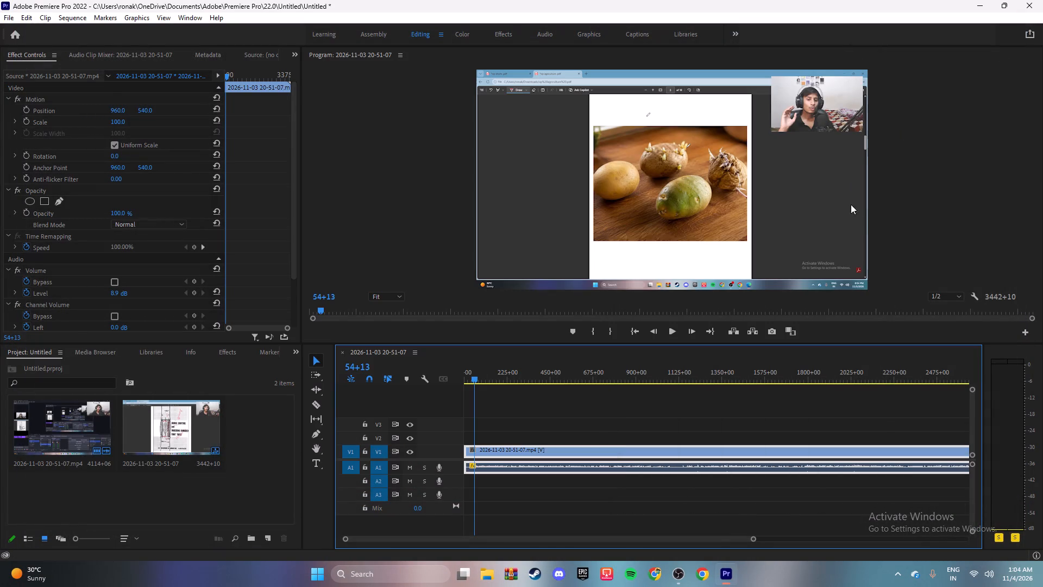
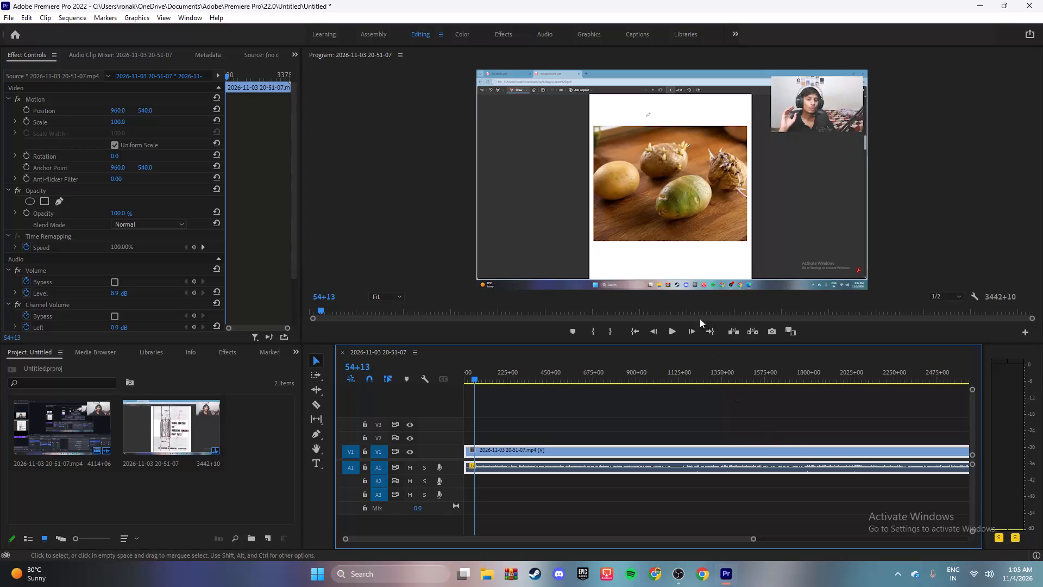
Play the sequence from its start and review the opening of the passage on the whole-potatoes picture.
left_click(673, 329)
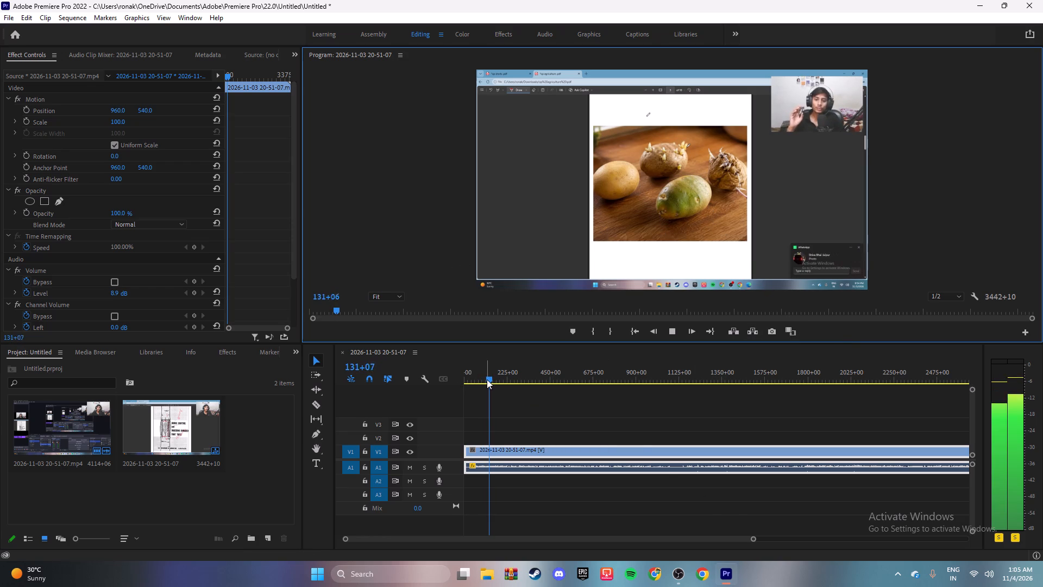
left_click_drag(488, 379, 427, 386)
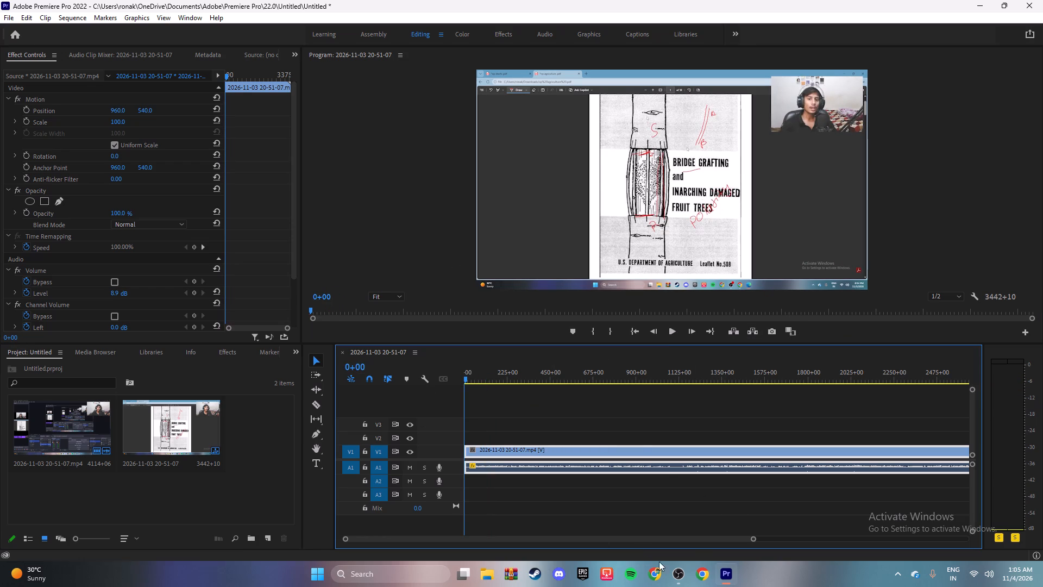
left_click(667, 327)
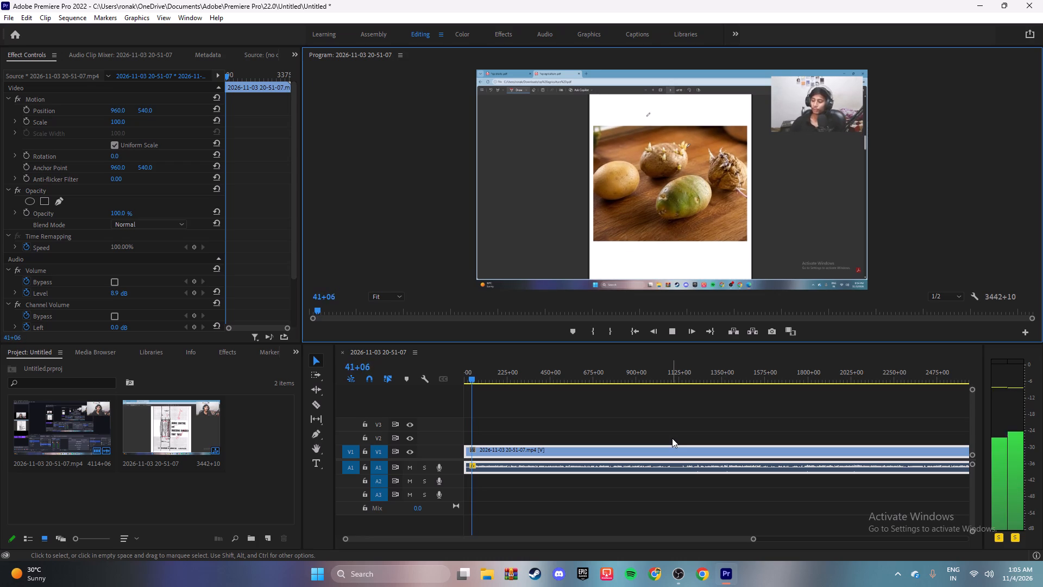
left_click(674, 329)
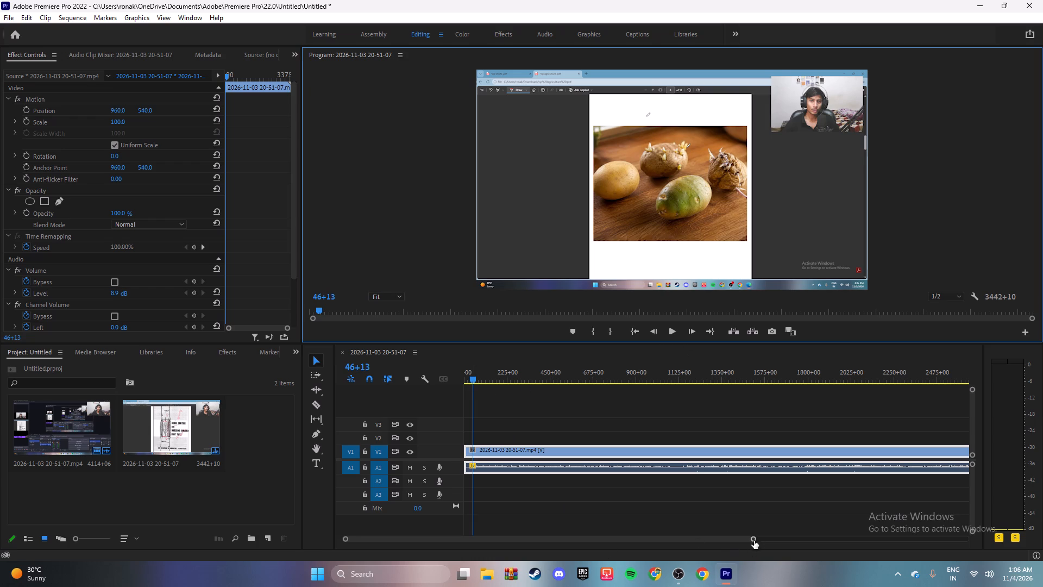
left_click_drag(753, 539, 662, 538)
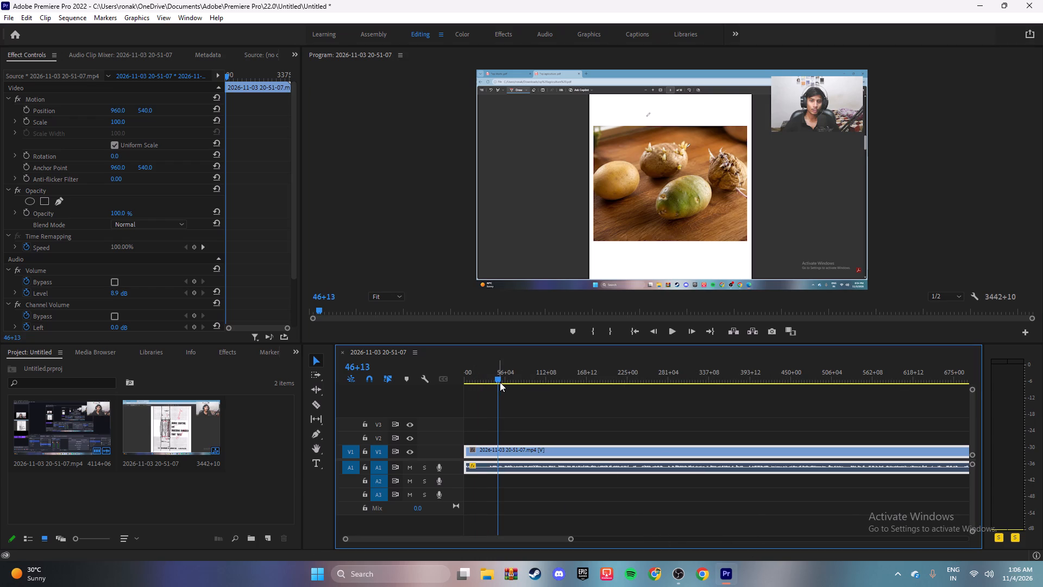
left_click_drag(499, 380, 494, 380)
key("space")
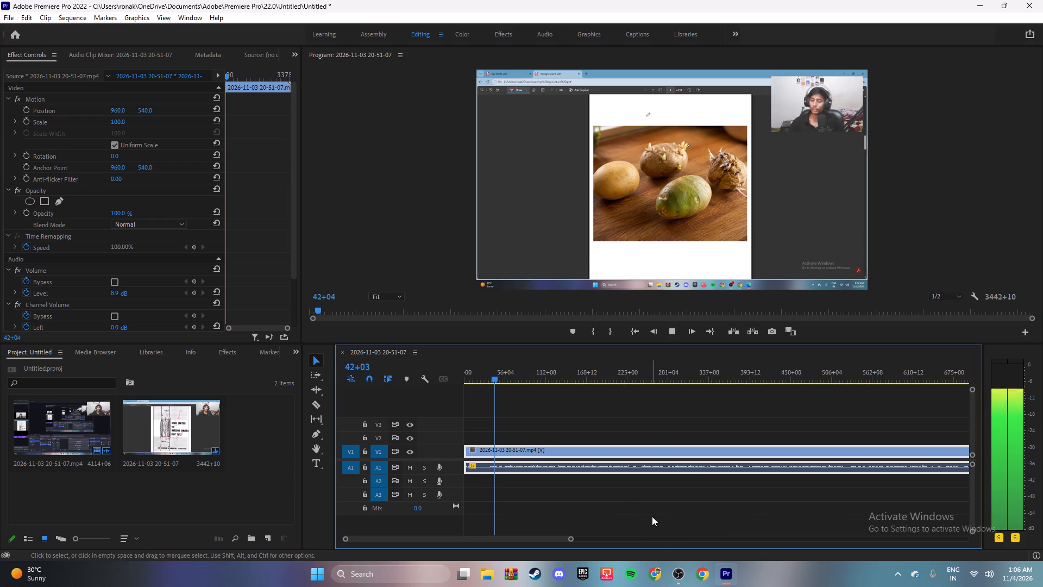
key("space")
key("space")
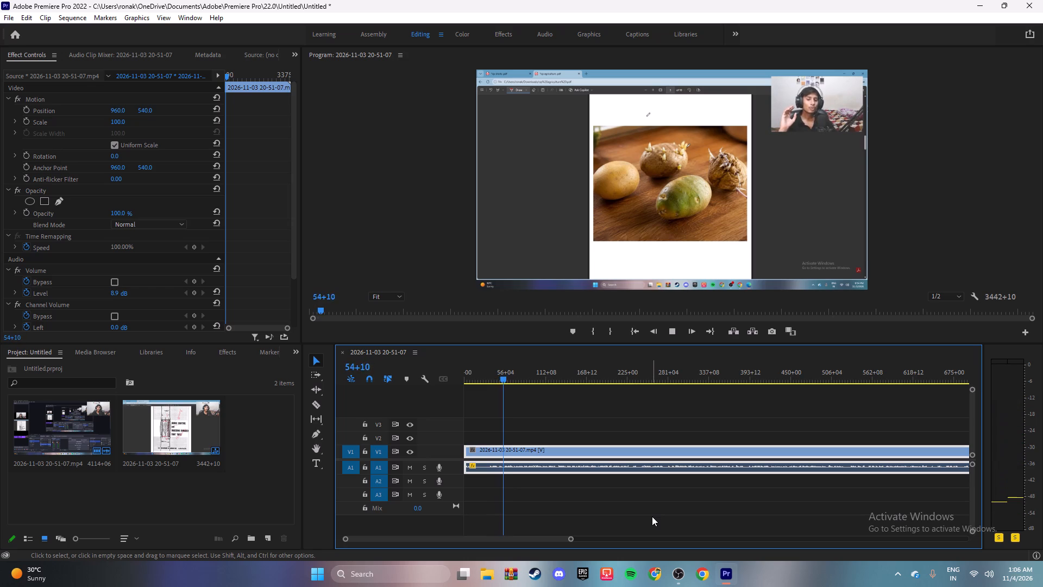
key("space")
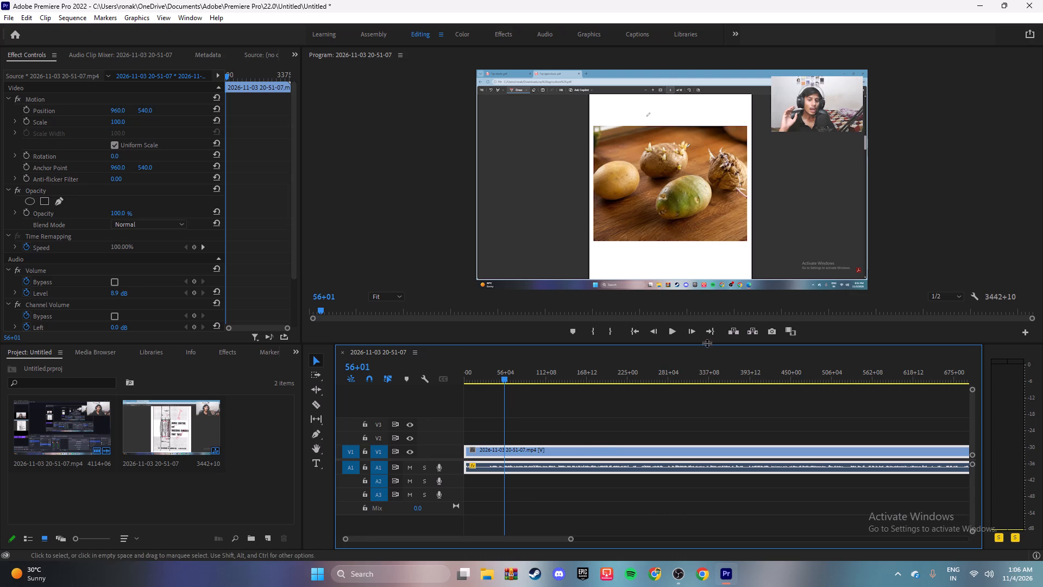
left_click_drag(571, 541, 541, 540)
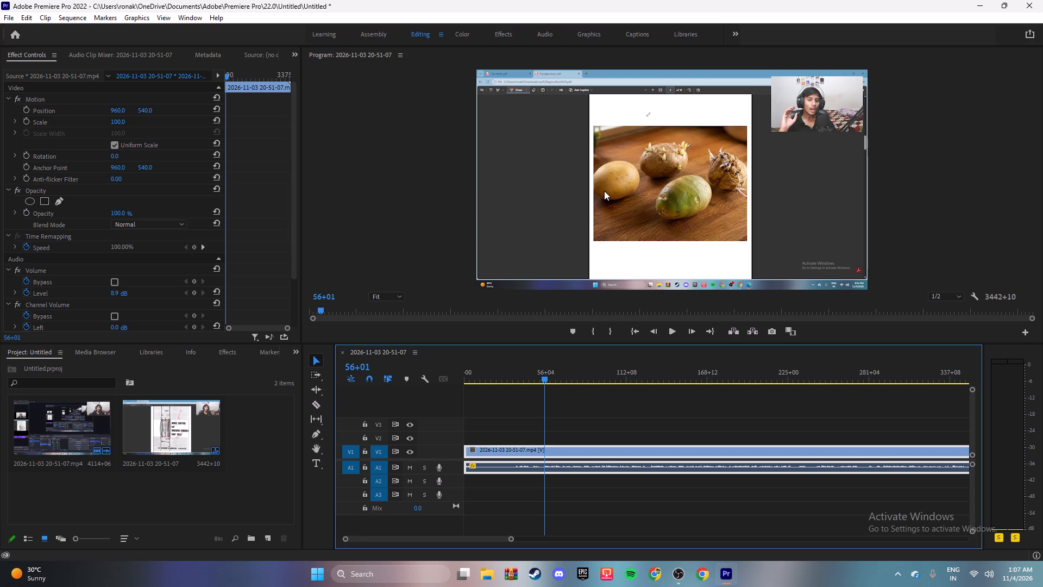
left_click(672, 331)
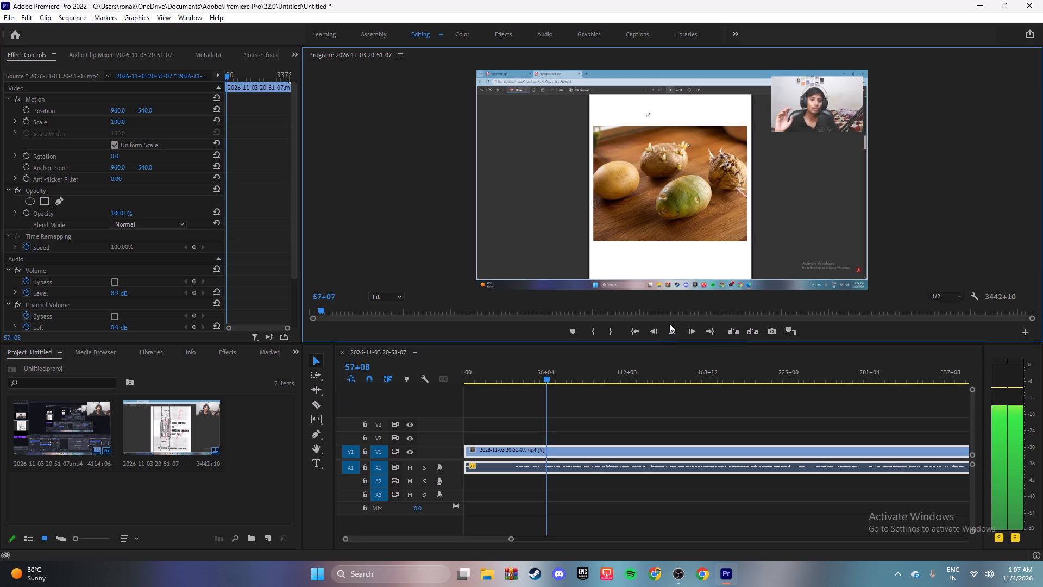
left_click(670, 331)
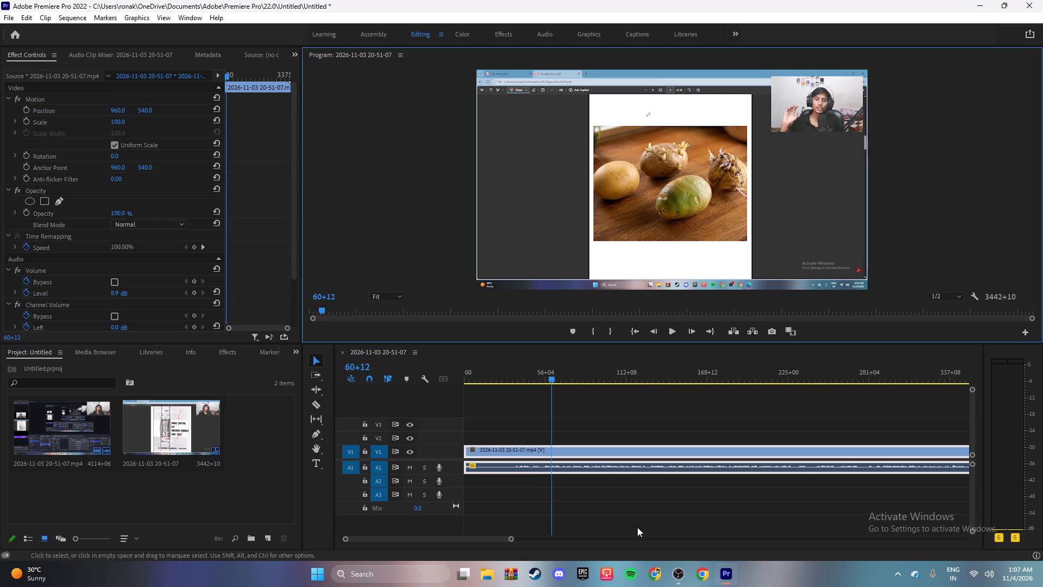
left_click(672, 333)
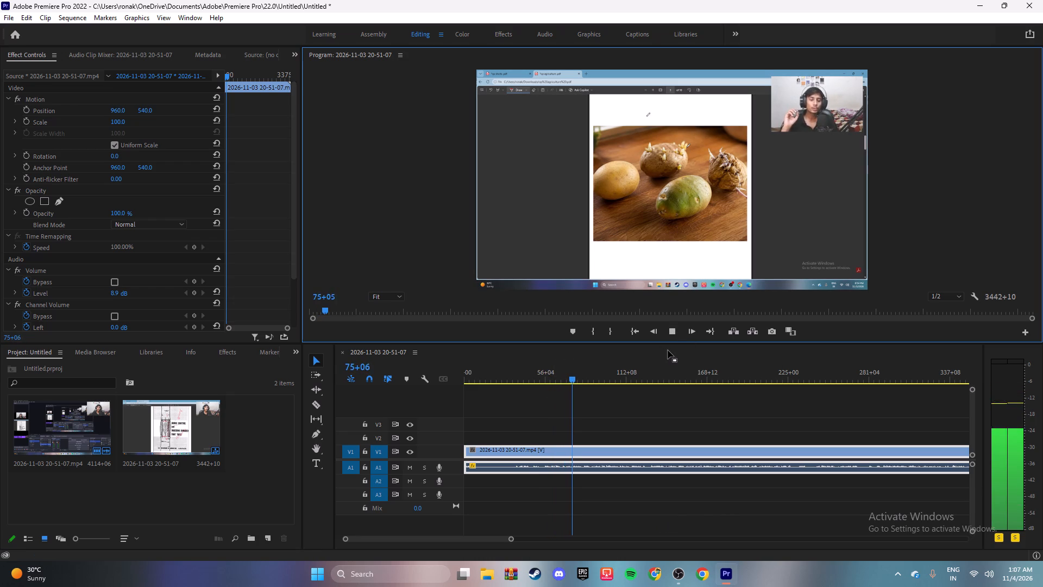
Replay the lesson from near the start of the whole-potatoes passage and follow it past the sliced-potato picture to find where the topic ends.
left_click_drag(576, 379, 525, 378)
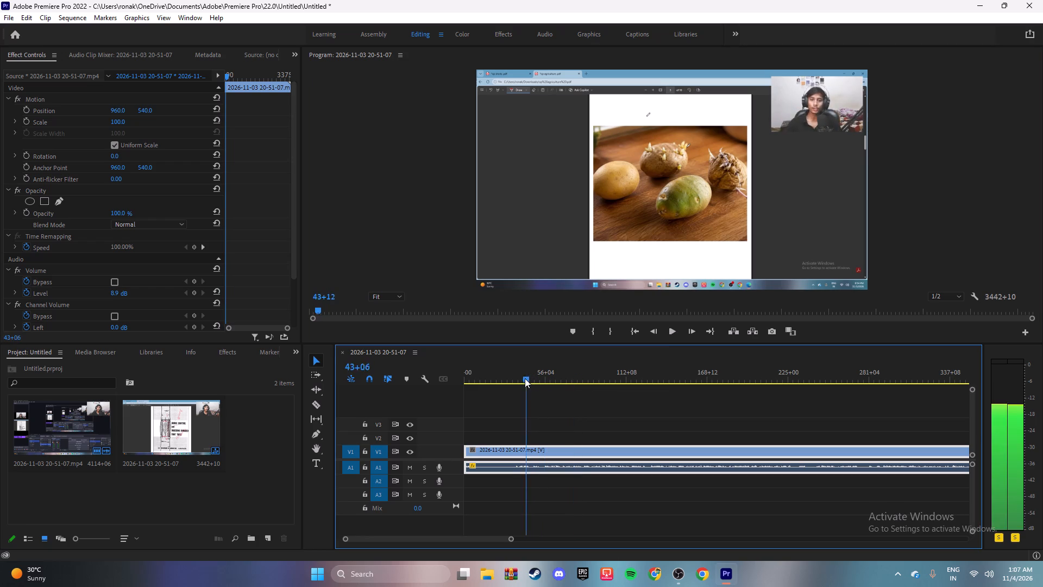
left_click_drag(525, 378, 518, 380)
key("space")
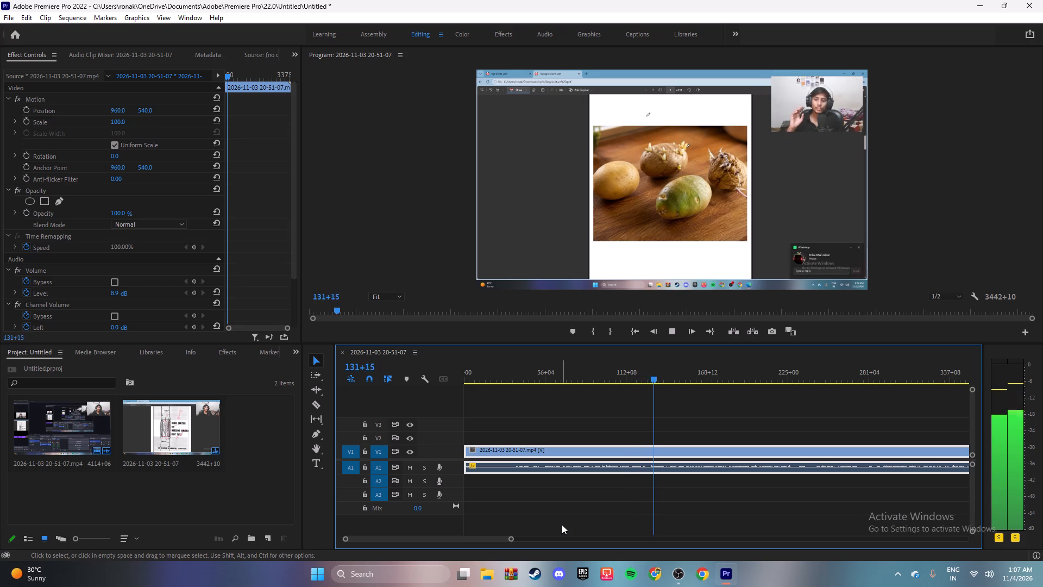
key("space")
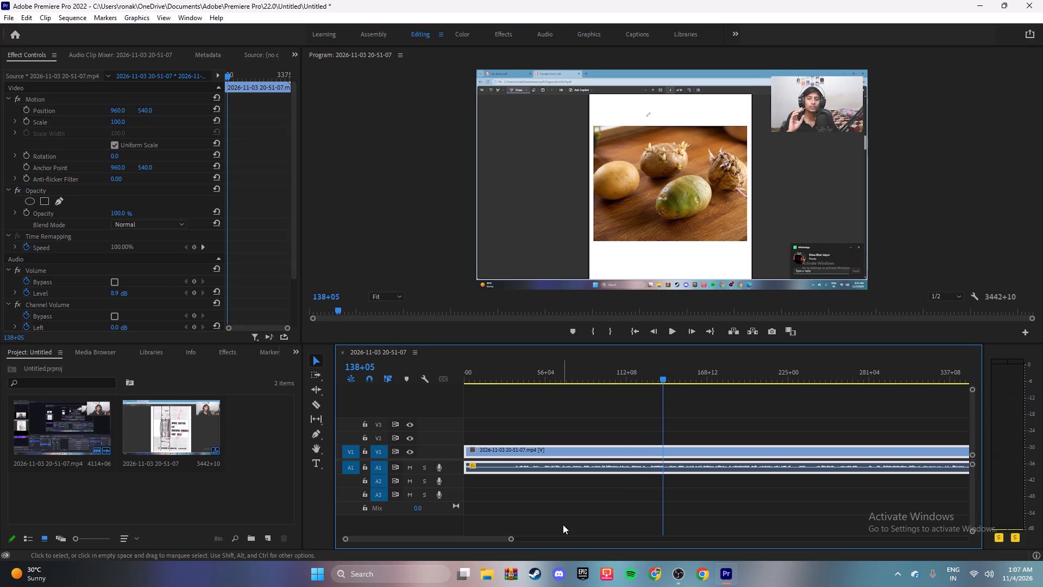
key("space")
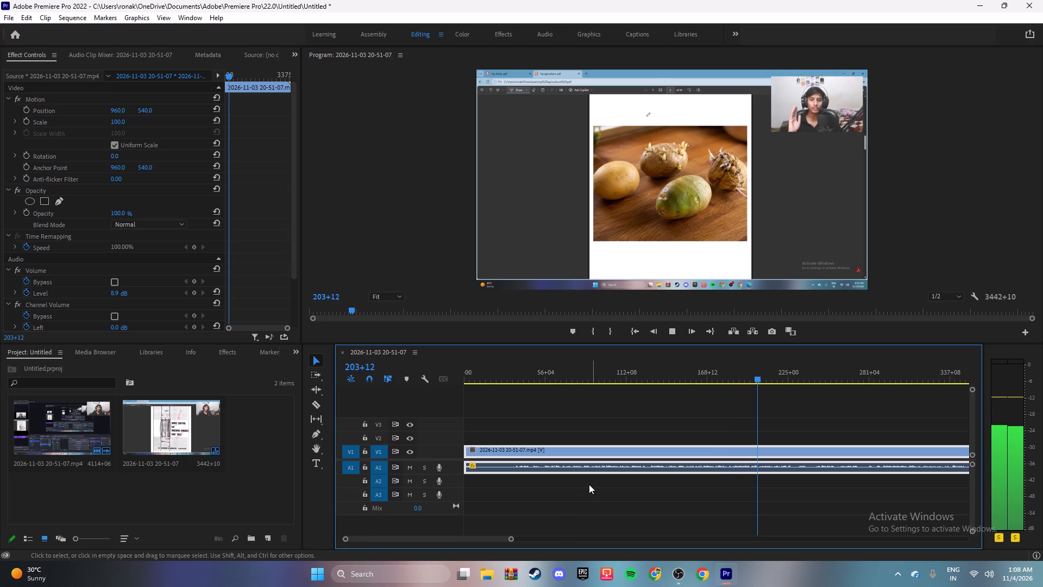
left_click(672, 330)
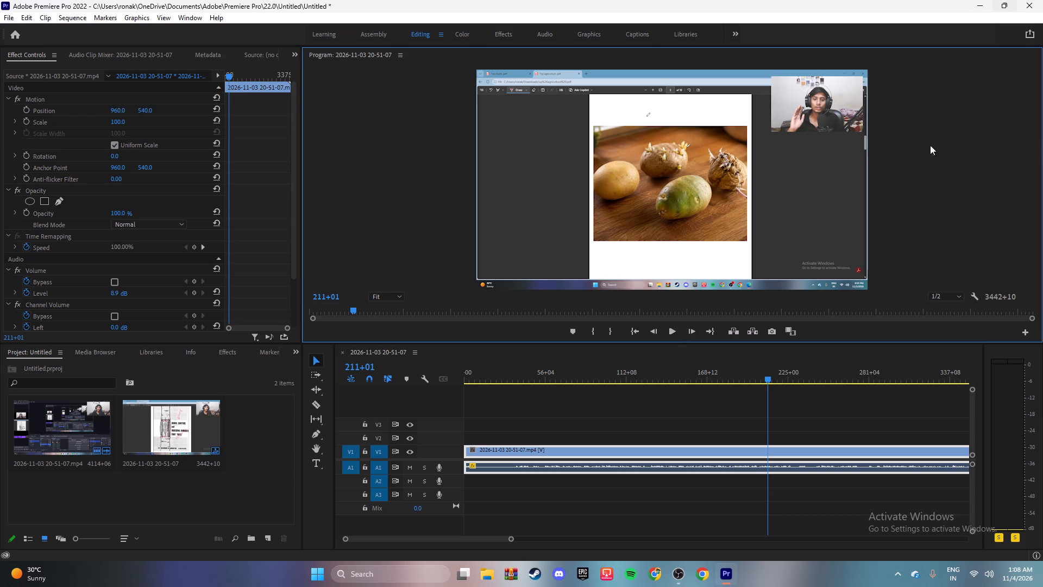
left_click(669, 334)
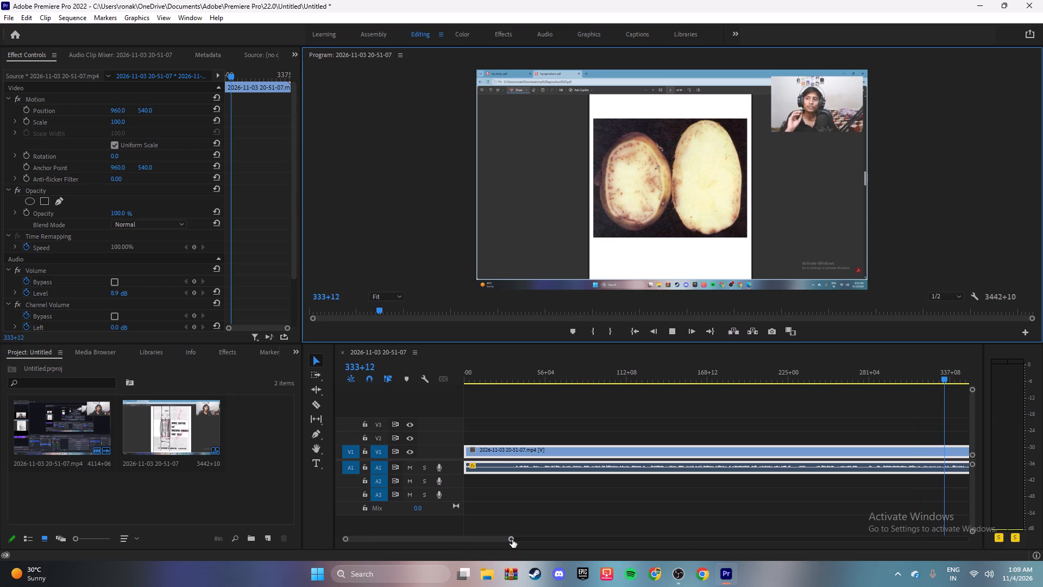
left_click(491, 540)
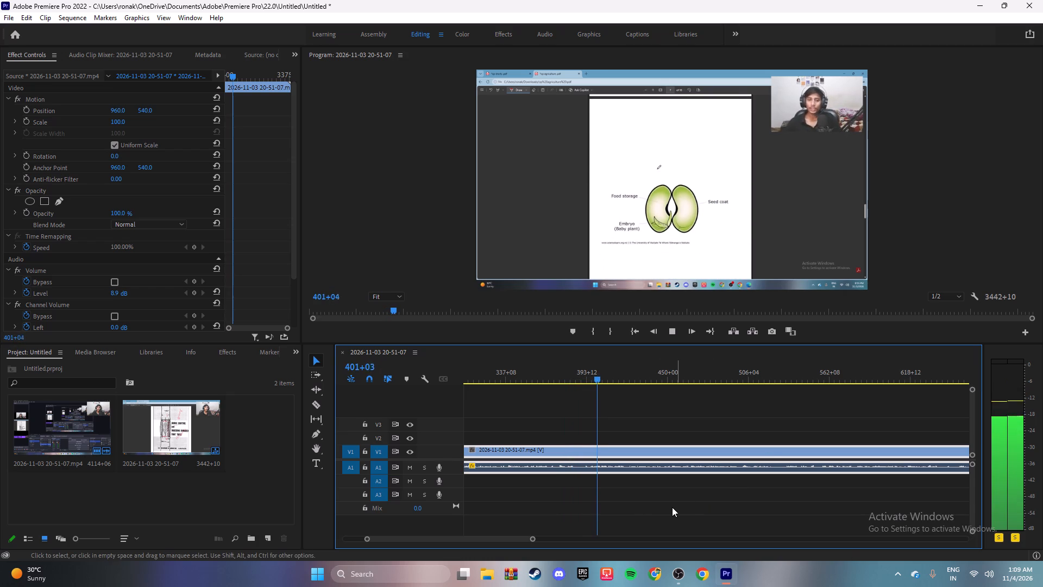
Split the lesson clip's video and audio with the Razor tool at 373+01, in the pause before the sliced-potato page scrolls away.
left_click_drag(600, 380, 554, 384)
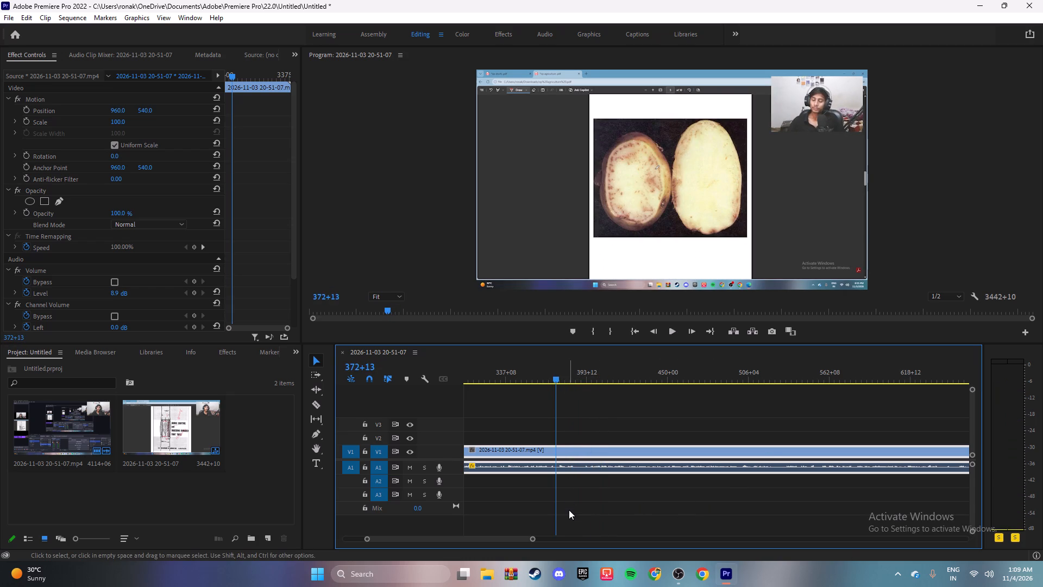
key("space")
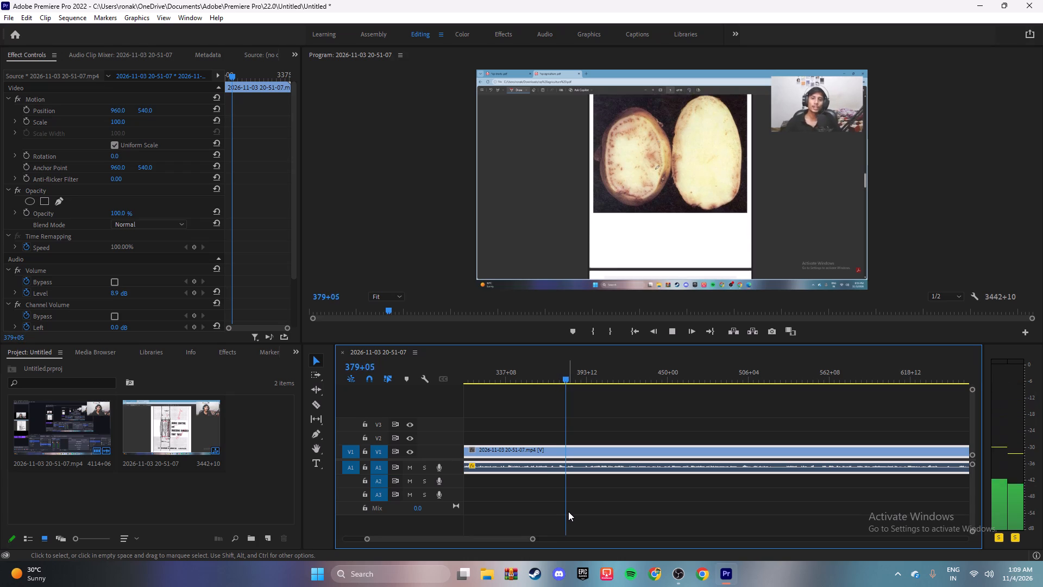
key("space")
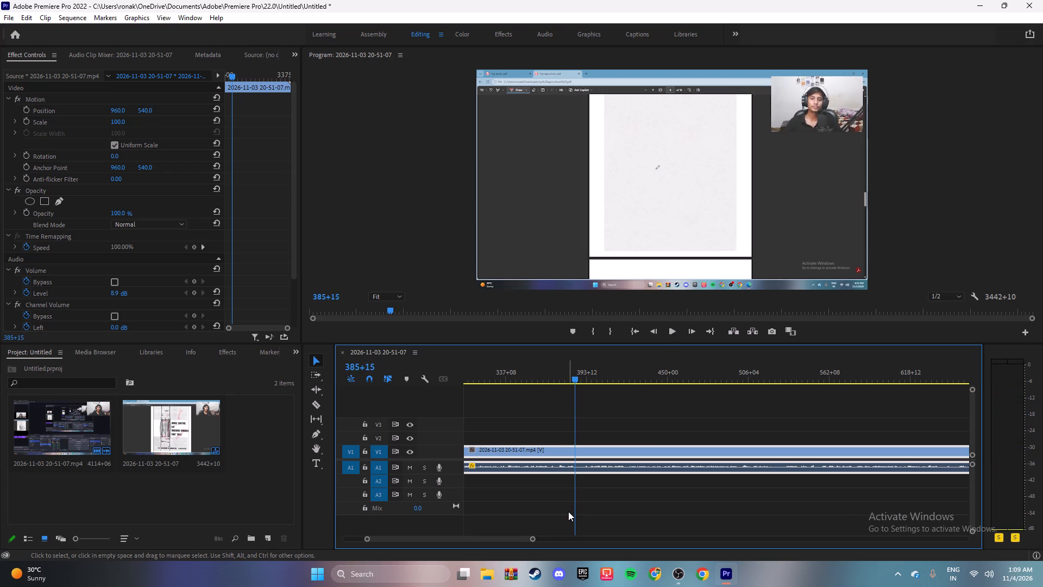
left_click_drag(573, 377, 531, 379)
key("space")
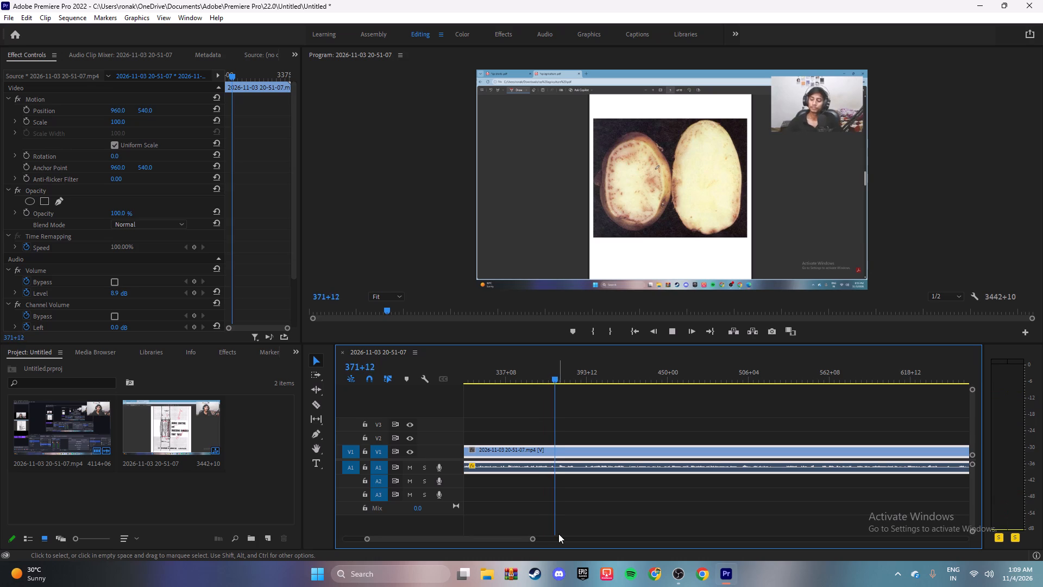
key("space")
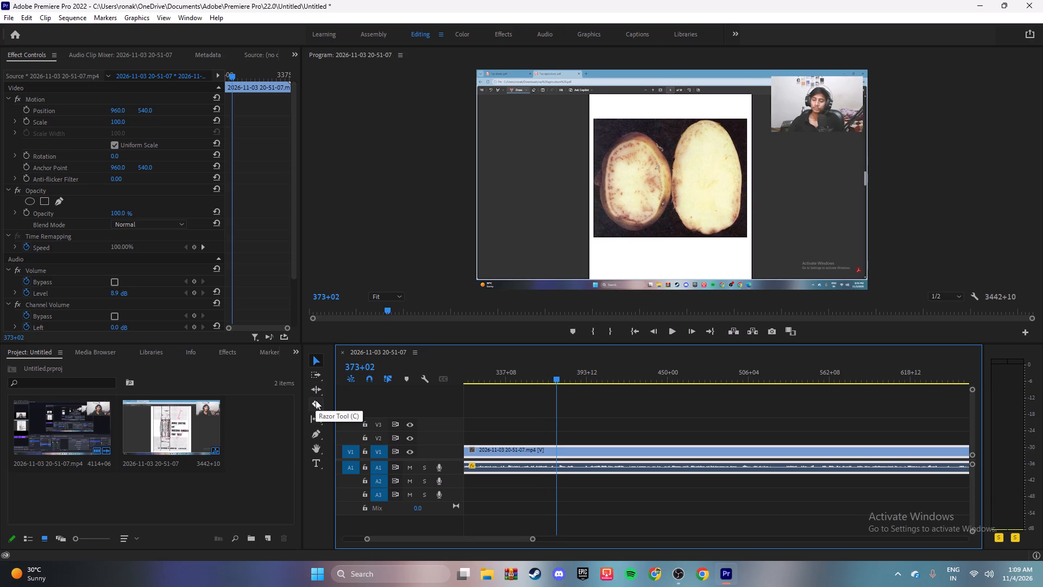
key("space")
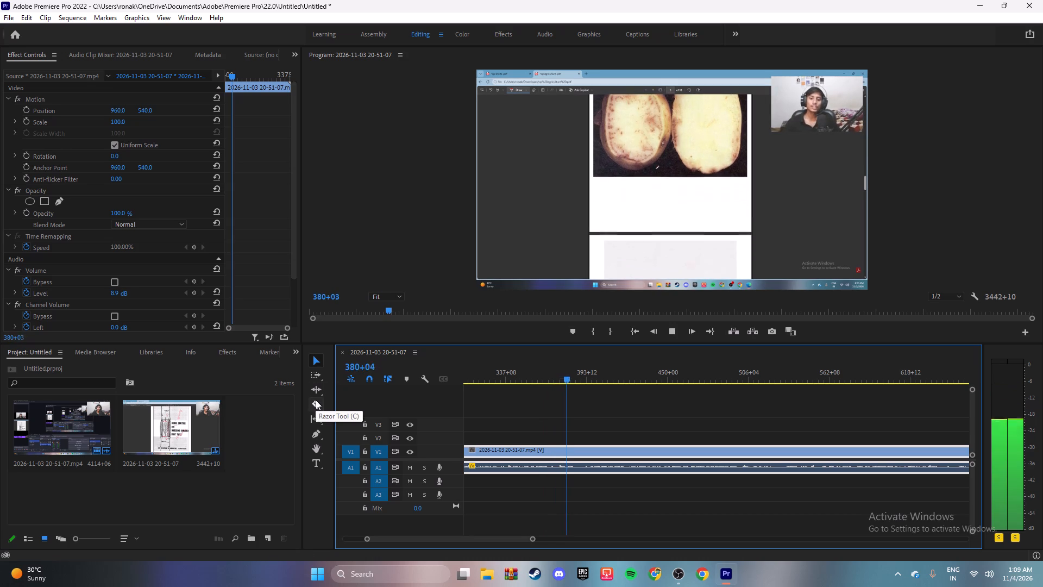
key("space")
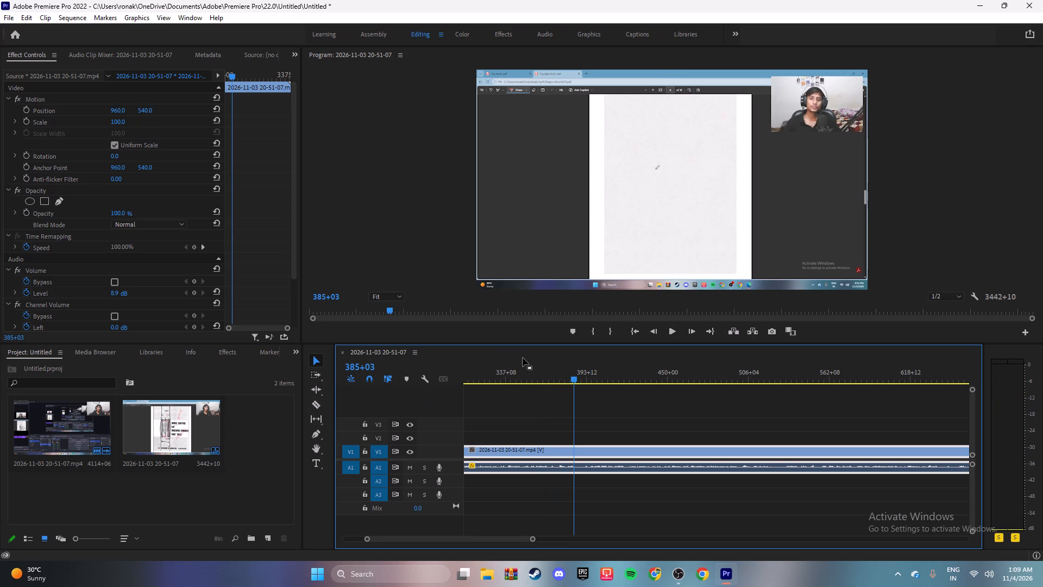
left_click_drag(573, 376, 556, 379)
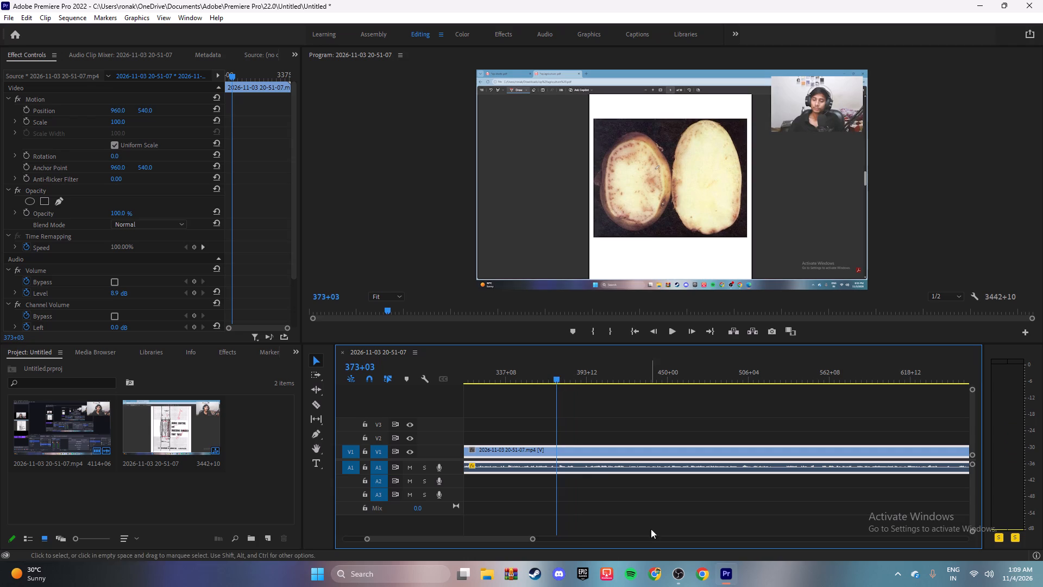
left_click_drag(531, 539, 495, 534)
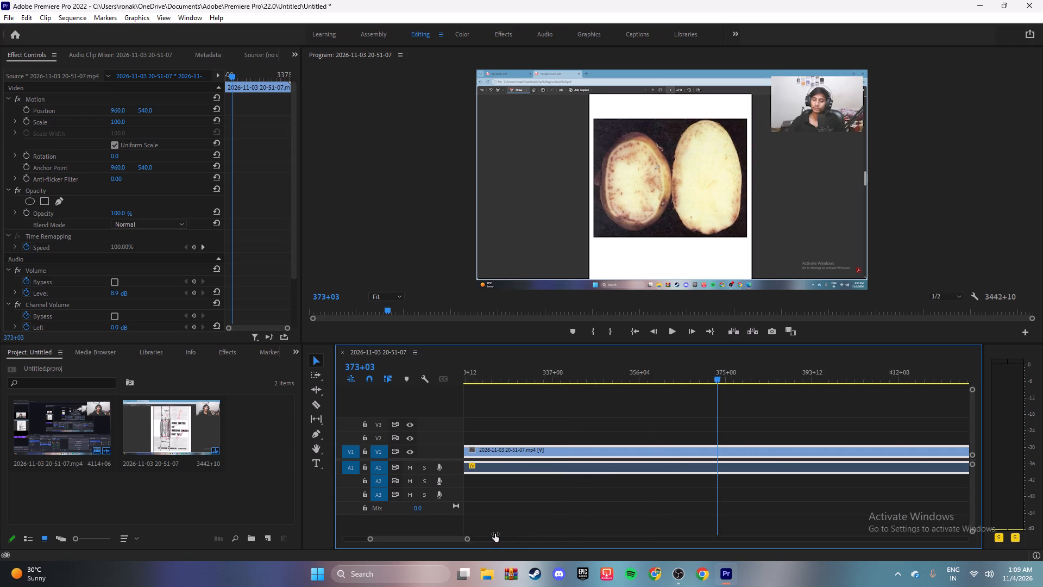
left_click_drag(495, 534, 468, 532)
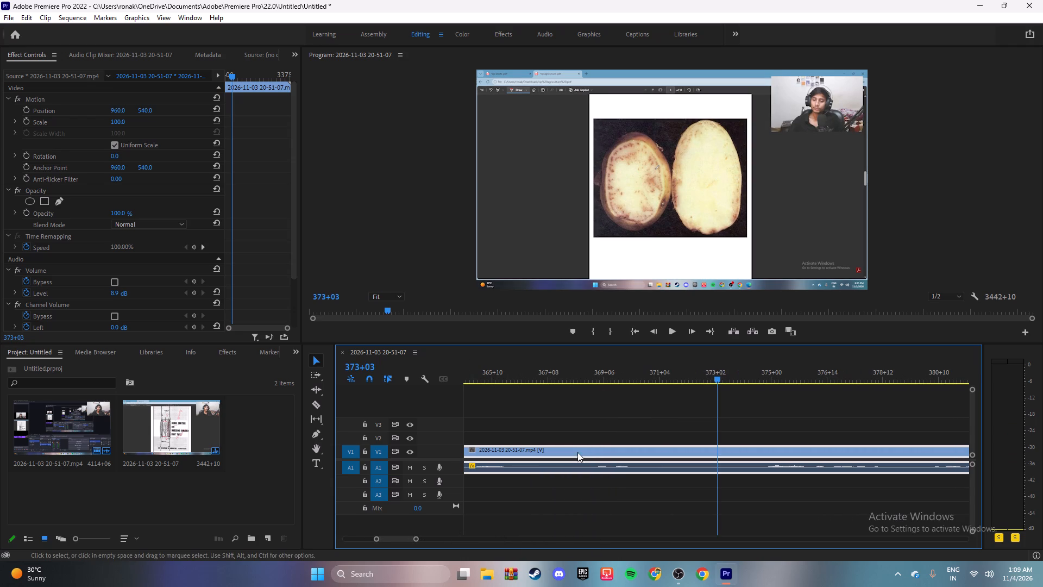
left_click_drag(715, 376, 583, 392)
key("space")
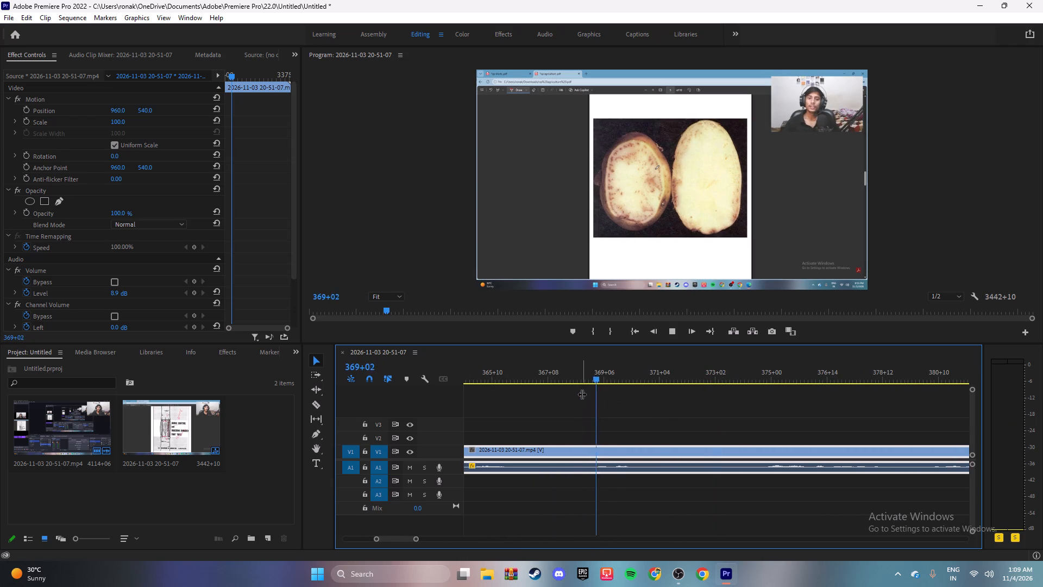
key("space")
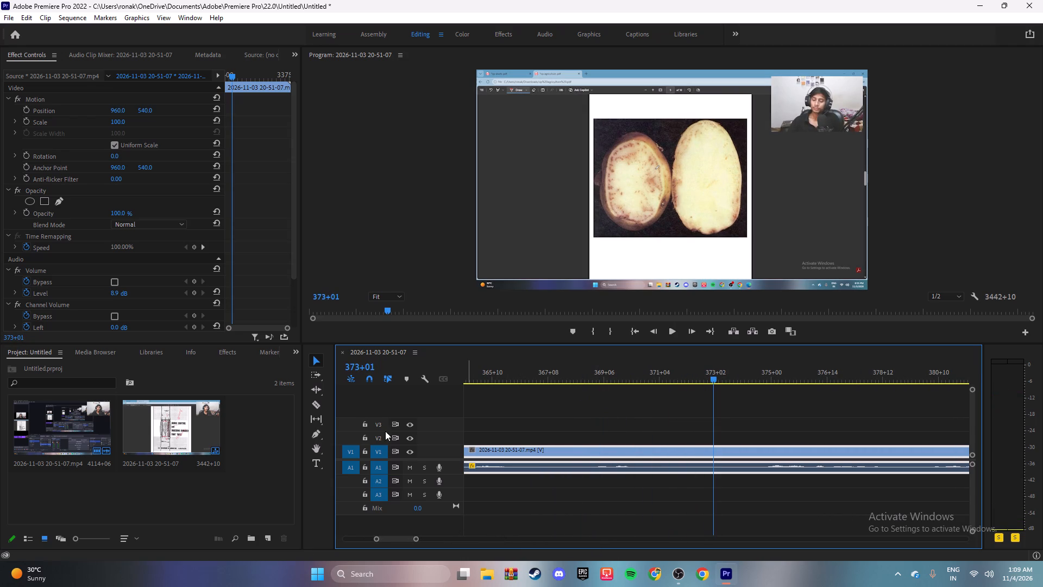
key("c")
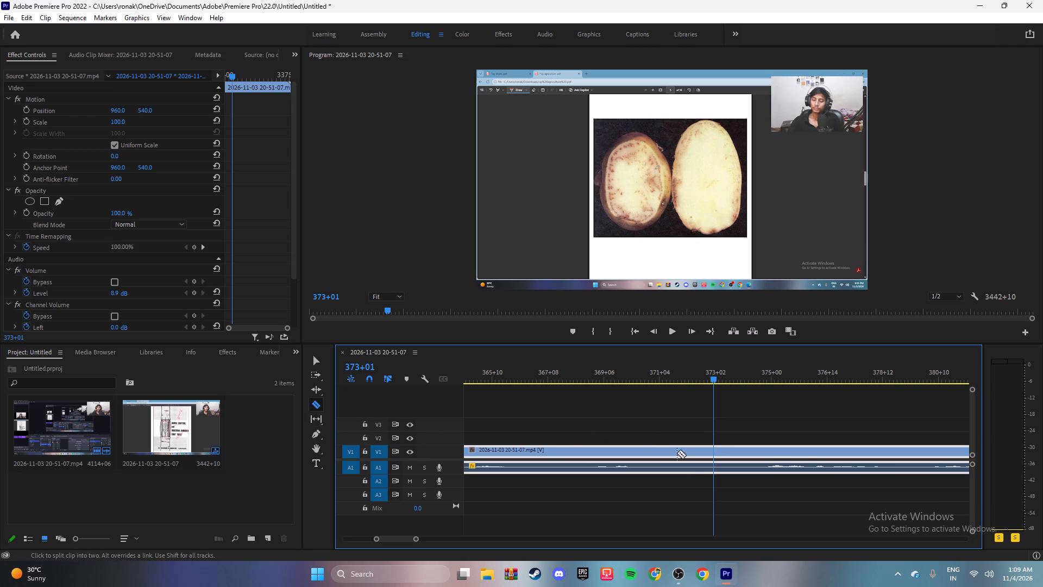
left_click(714, 452)
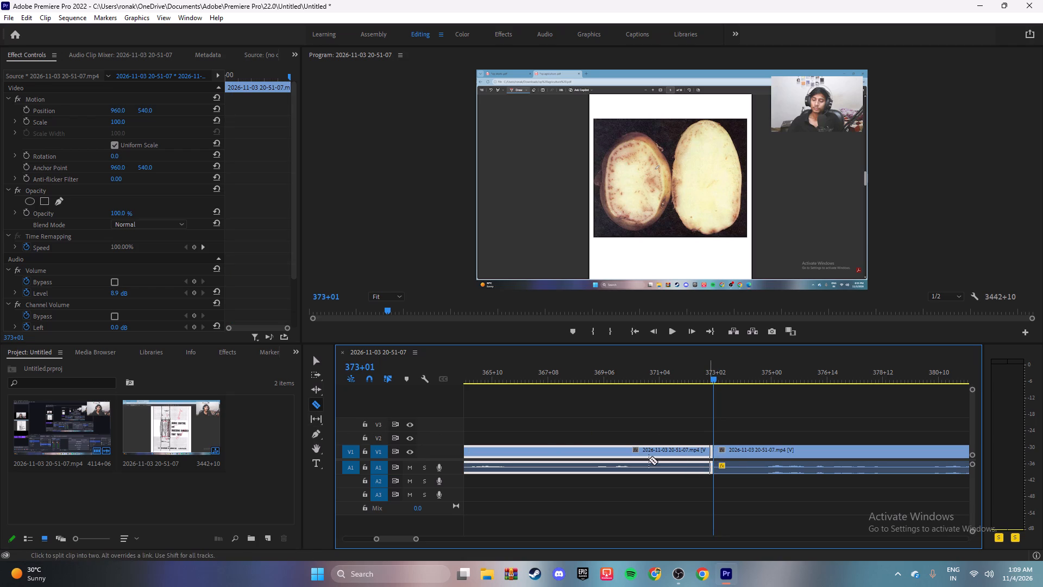
Move the lesson clip after the 373+01 cut further along the timeline, leaving a gap of about 161 behind the potato segment.
key("v")
left_click(733, 455)
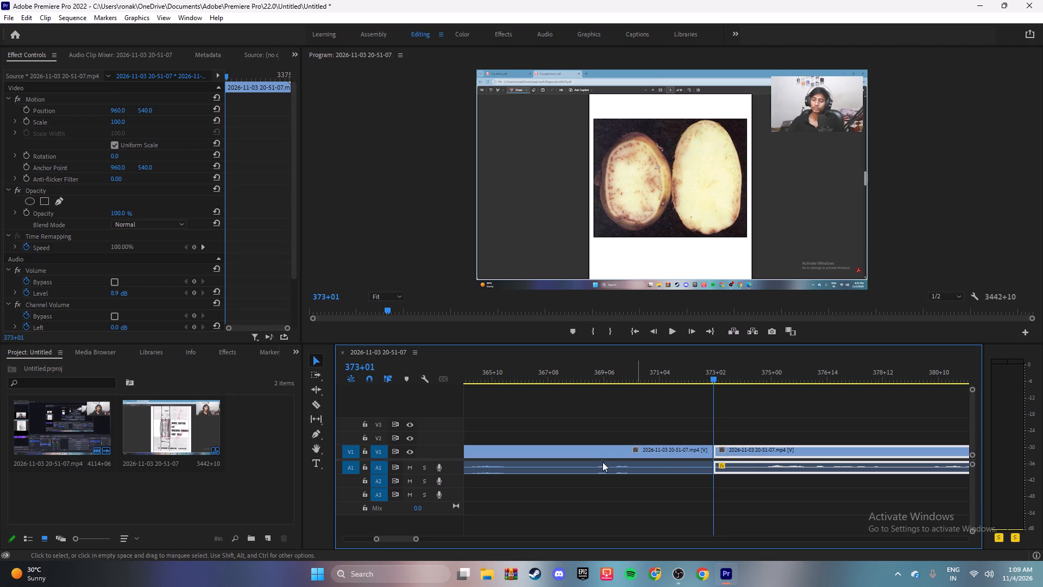
left_click_drag(417, 539, 497, 539)
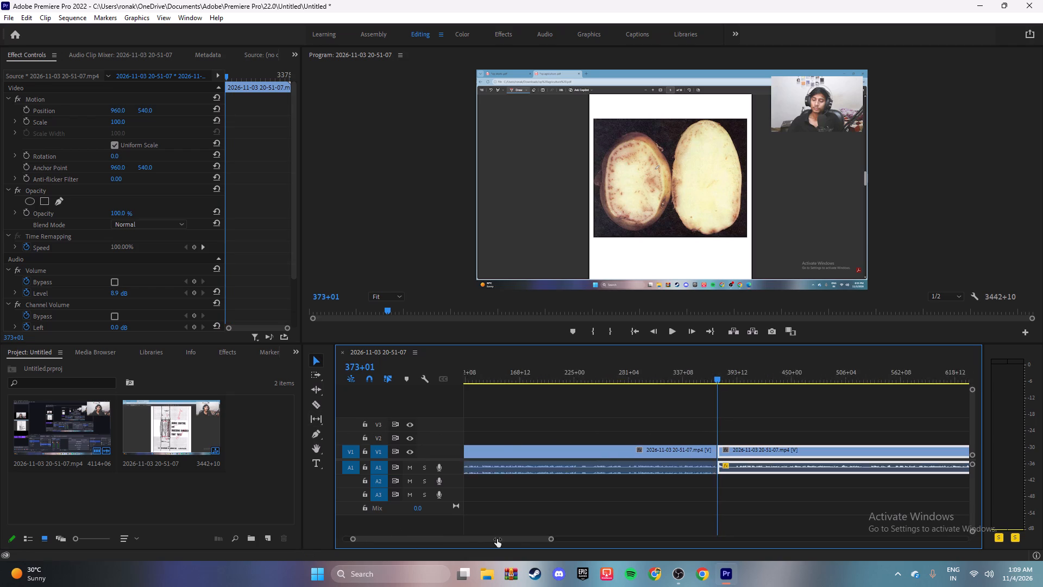
left_click_drag(497, 539, 552, 540)
left_click_drag(675, 451, 752, 455)
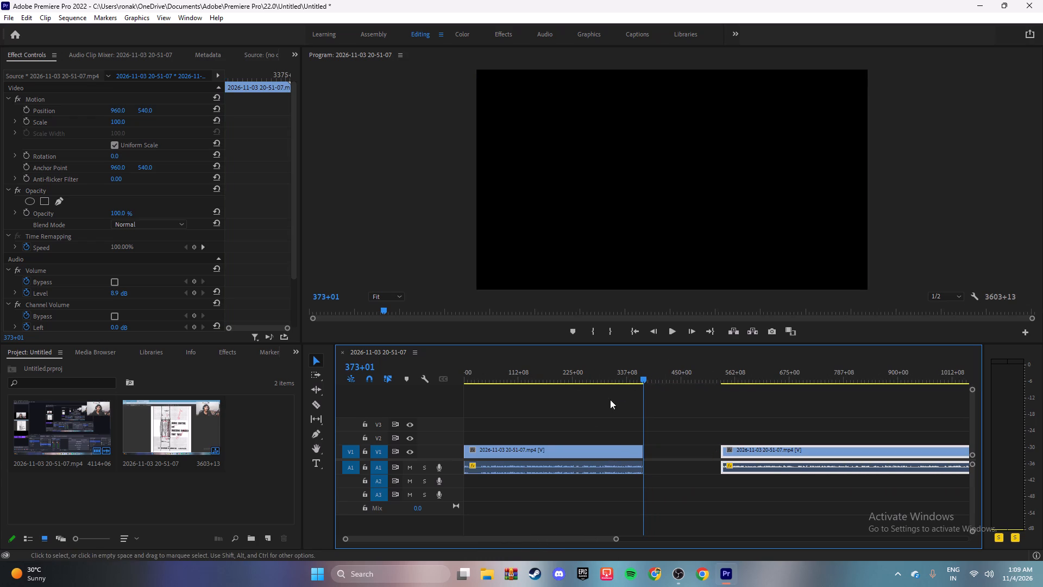
Play from the sequence start to where the whole-potatoes picture settles, and split the clip there at 30+00 with the Razor tool.
left_click_drag(644, 377, 312, 384)
key("space")
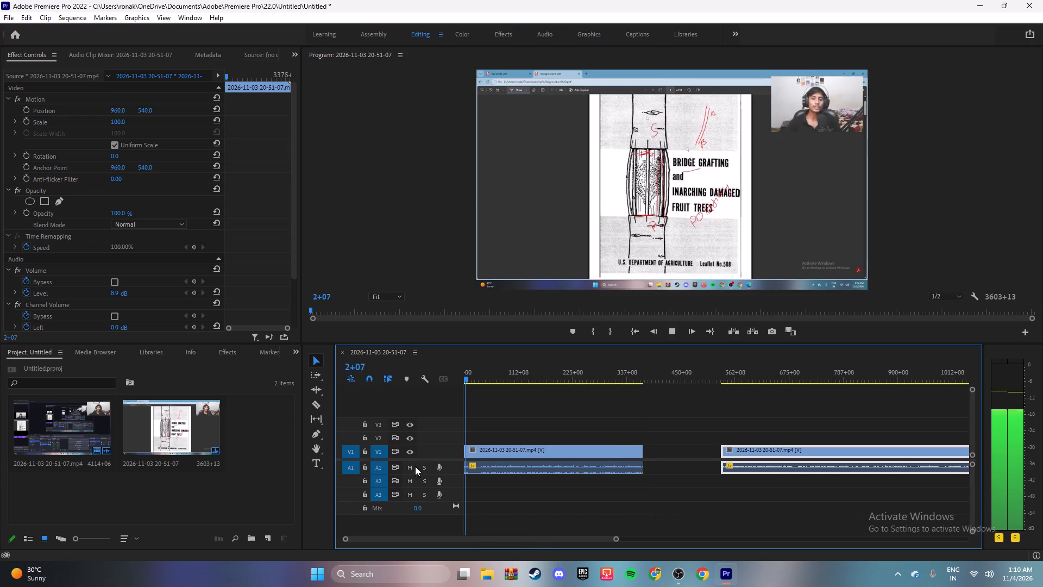
key("space")
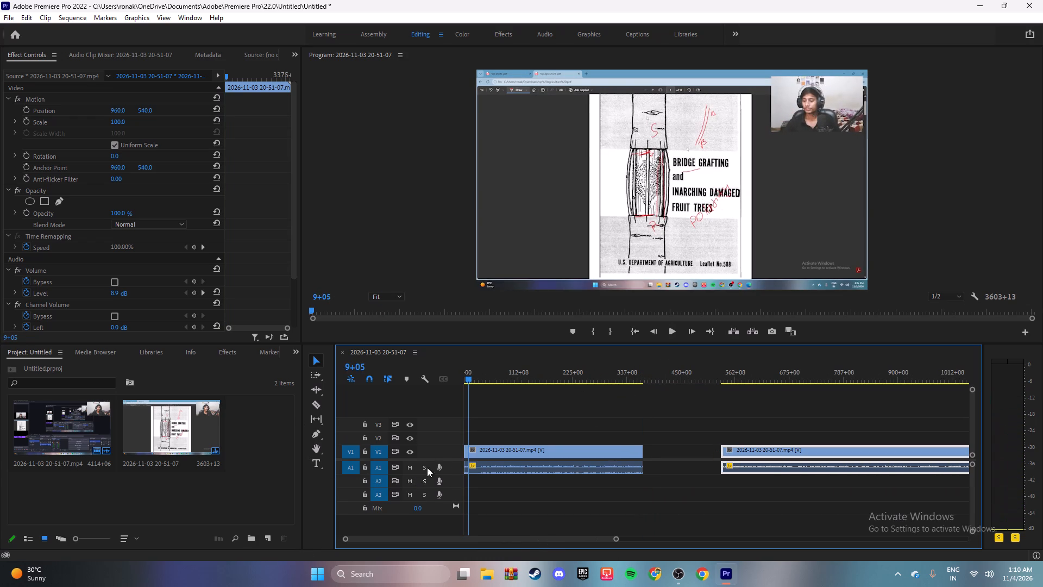
left_click_drag(617, 540, 460, 539)
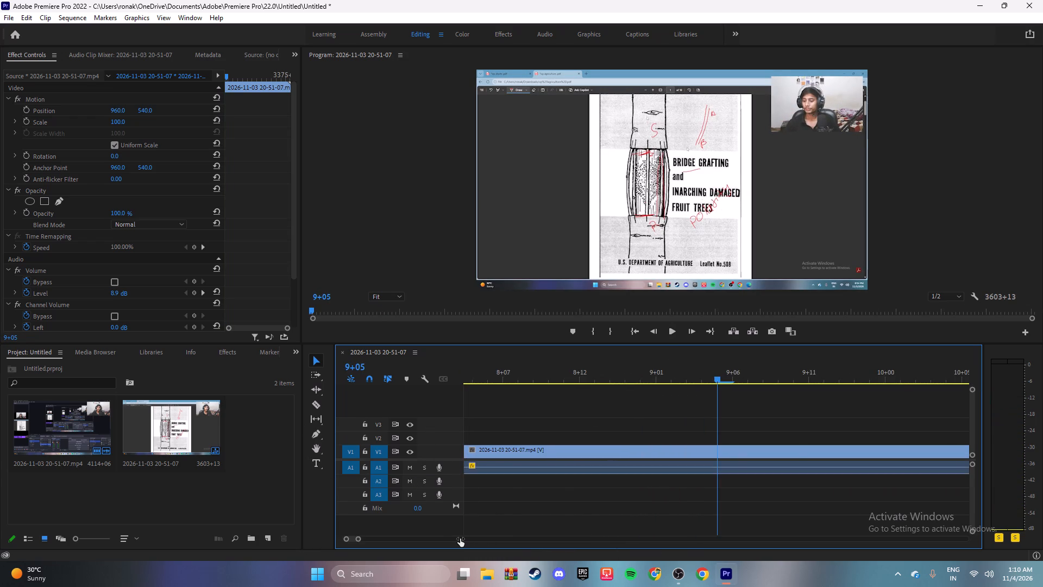
left_click_drag(460, 539, 518, 539)
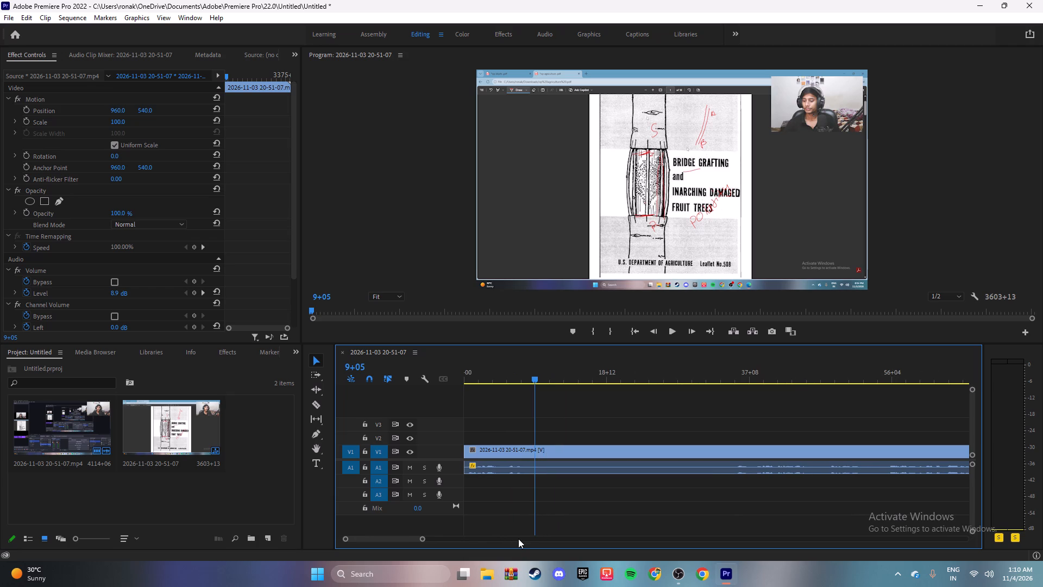
key("space")
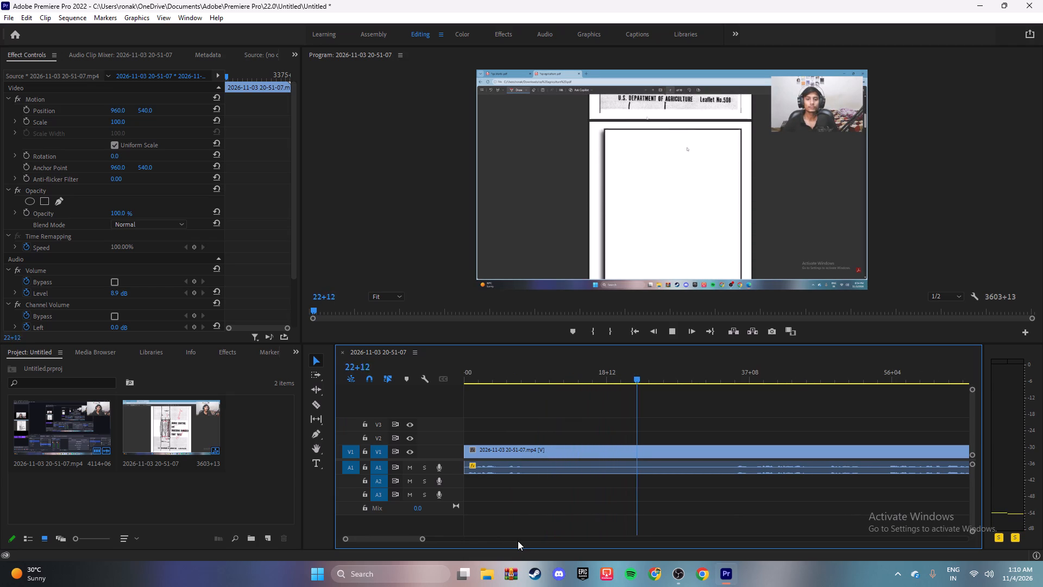
key("space")
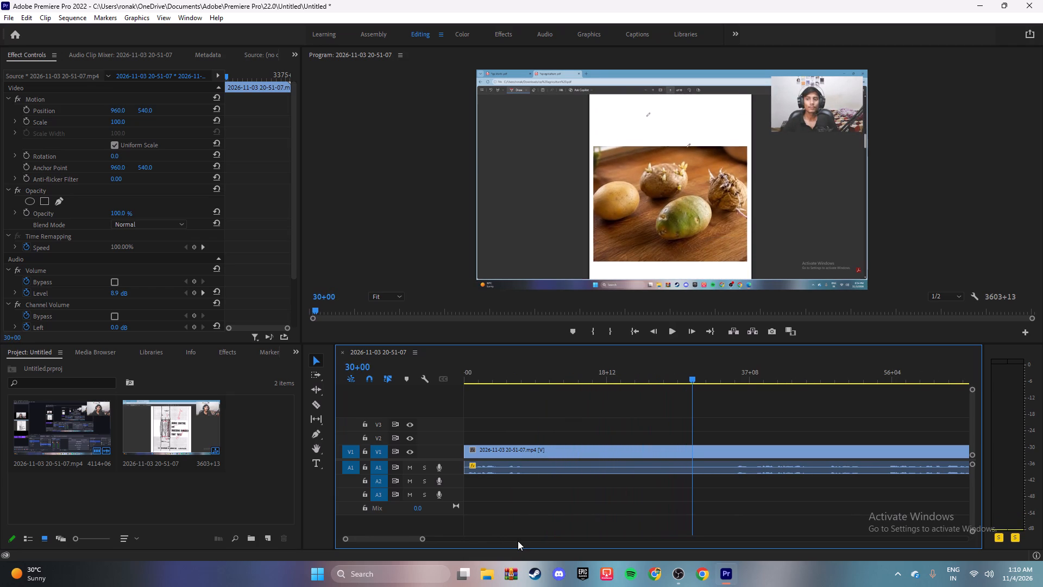
left_click(316, 403)
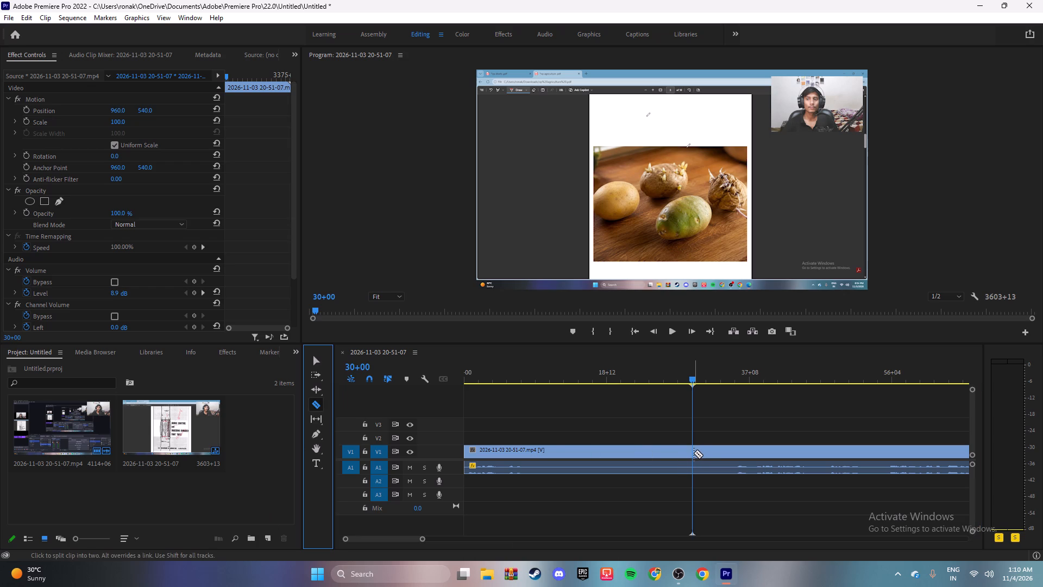
left_click(693, 452)
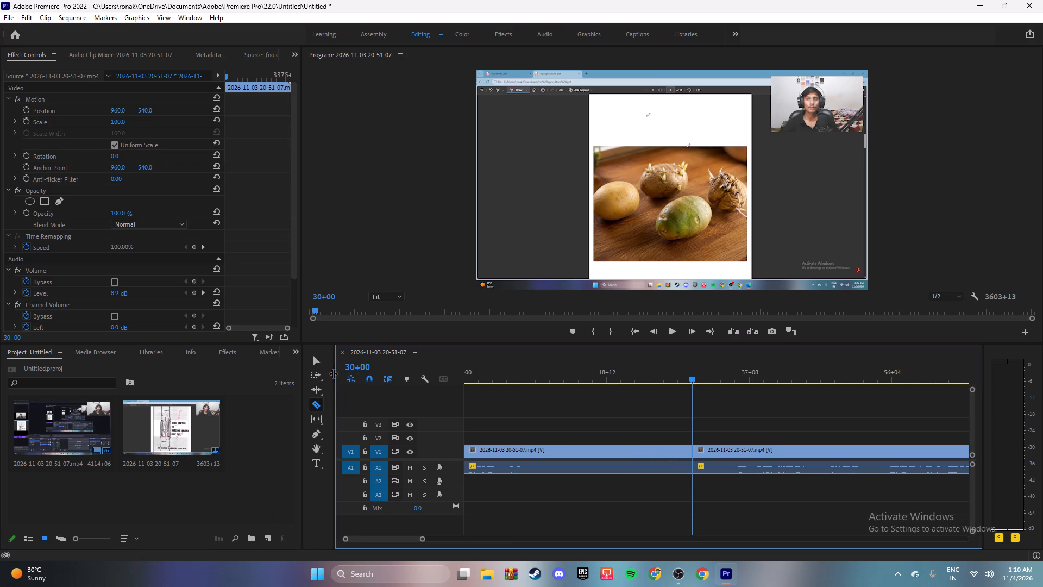
Clear the bridge-grafting lead-in clip before the 30+00 cut from the timeline.
key("v")
left_click(581, 450)
right_click(581, 450)
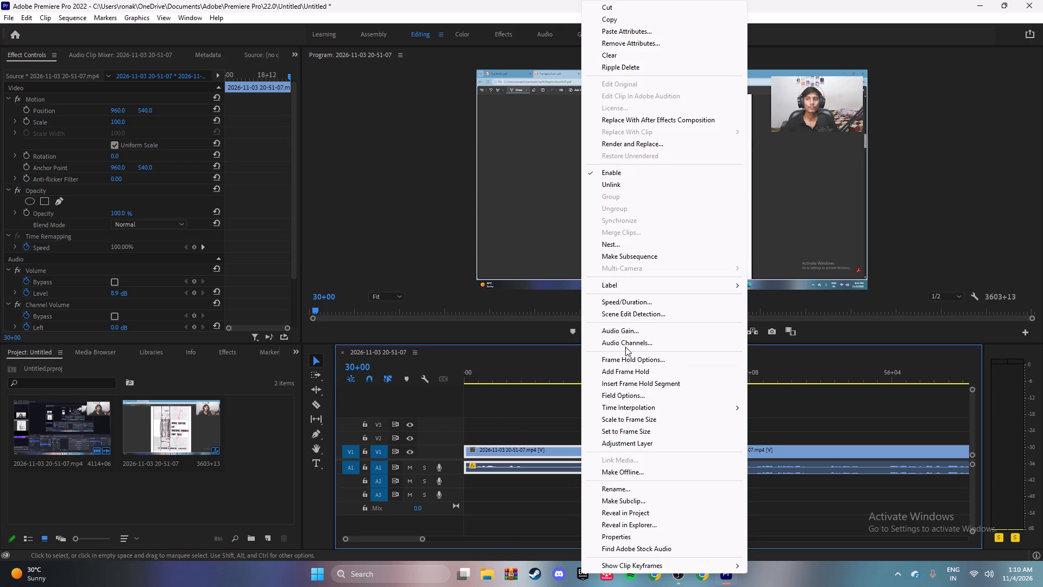
left_click(627, 55)
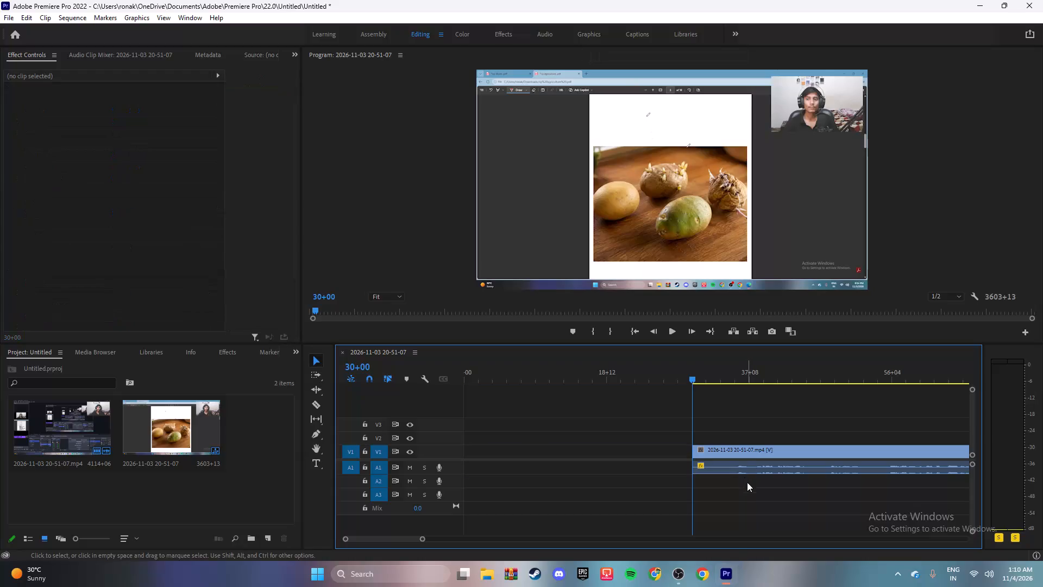
Move the potato segment back by 30+00 to start at 0+00 and return the playhead to the sequence start.
left_click_drag(750, 451, 419, 457)
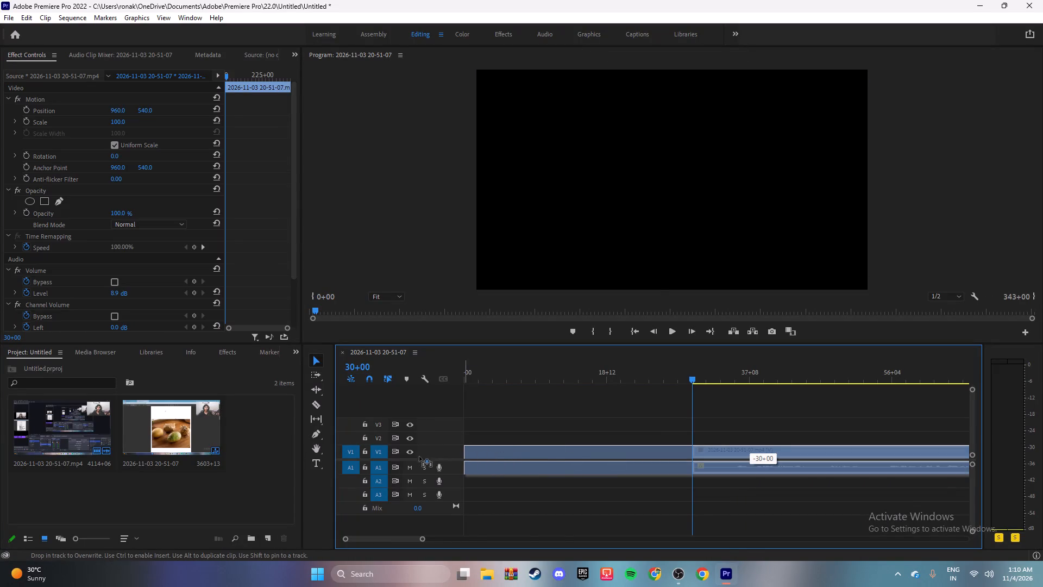
left_click_drag(419, 457, 419, 456)
left_click_drag(689, 378, 417, 403)
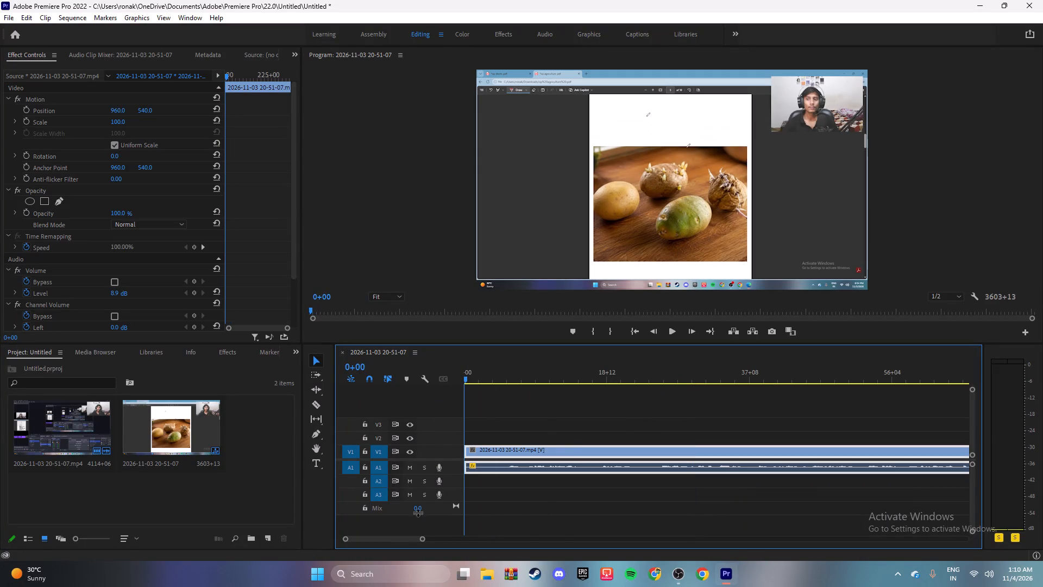
left_click_drag(423, 540, 558, 540)
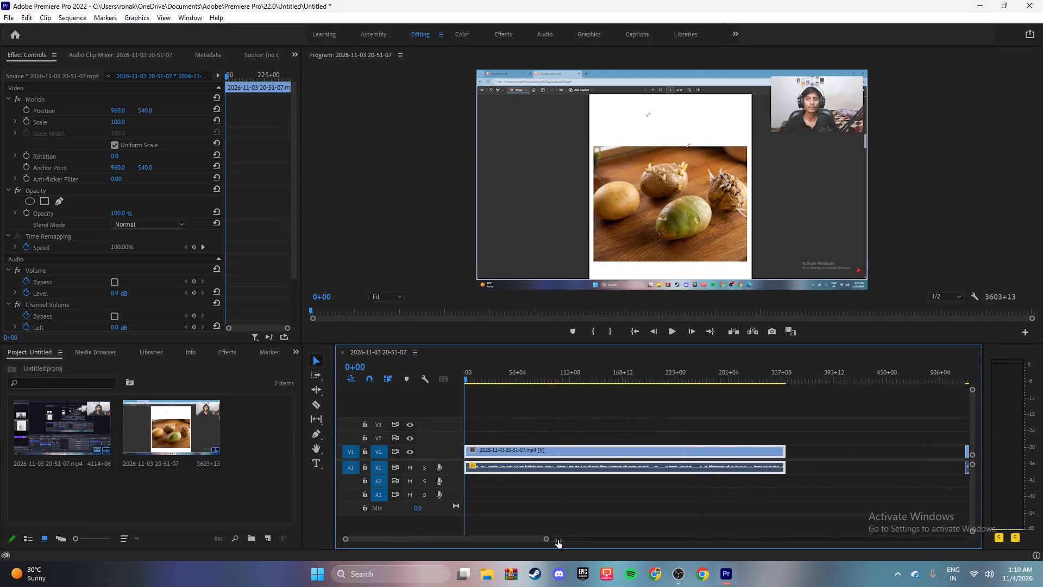
left_click_drag(558, 540, 556, 540)
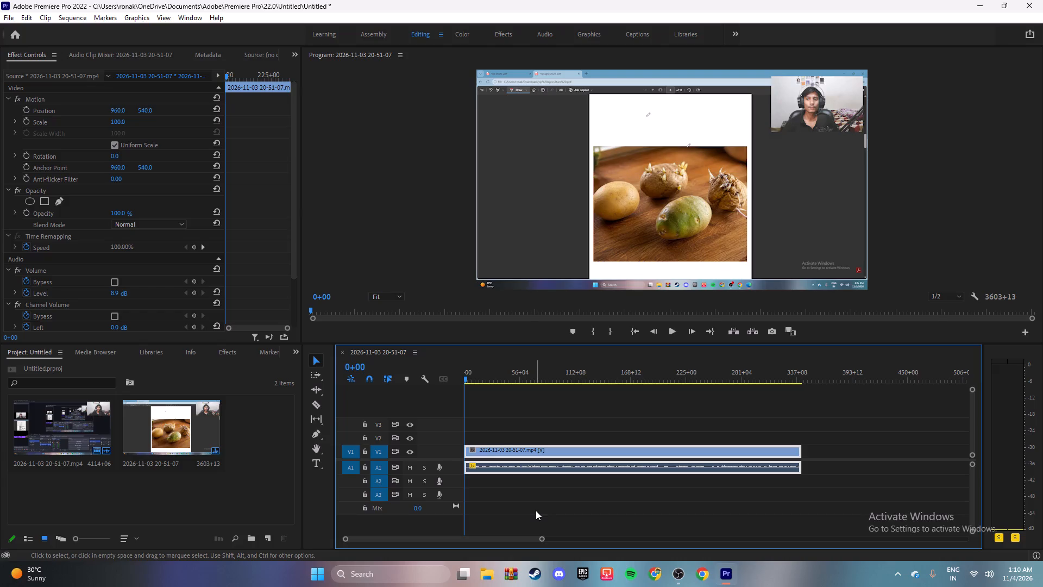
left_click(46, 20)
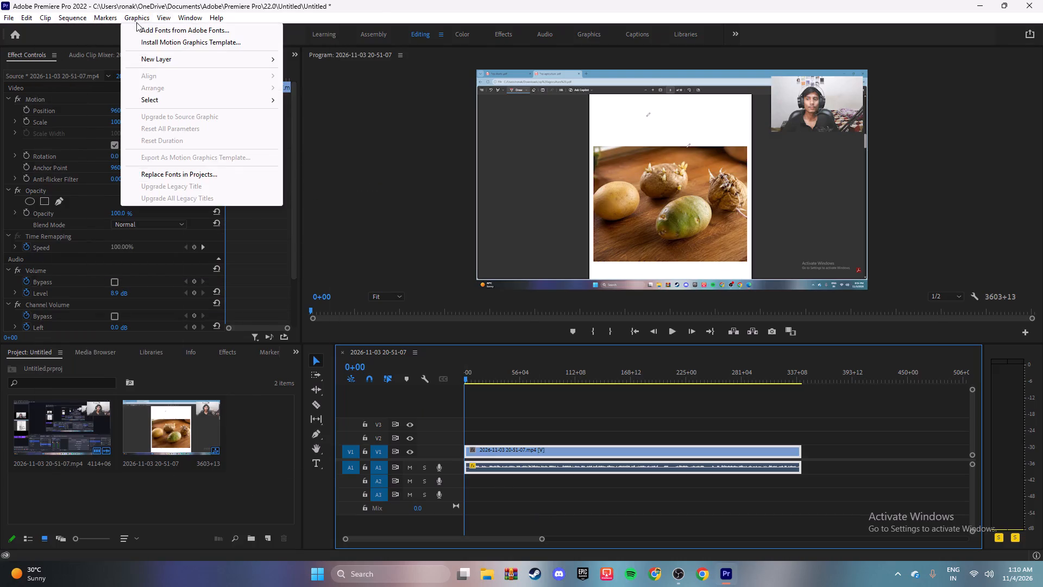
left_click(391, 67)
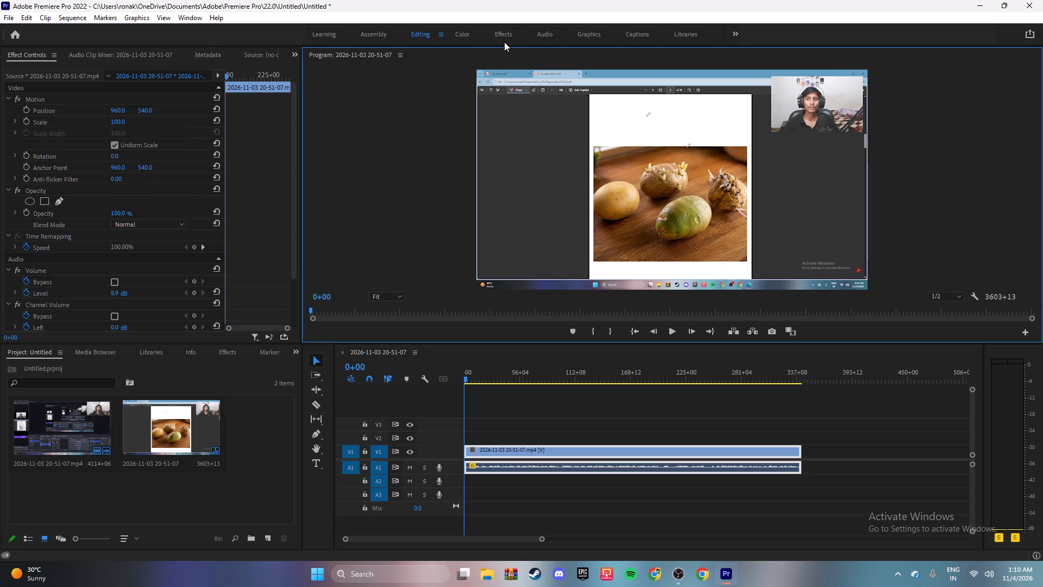
Place the Angled Title template on track V2 at the start of the potato segment, using the Captions workspace, and return to Editing.
left_click(647, 35)
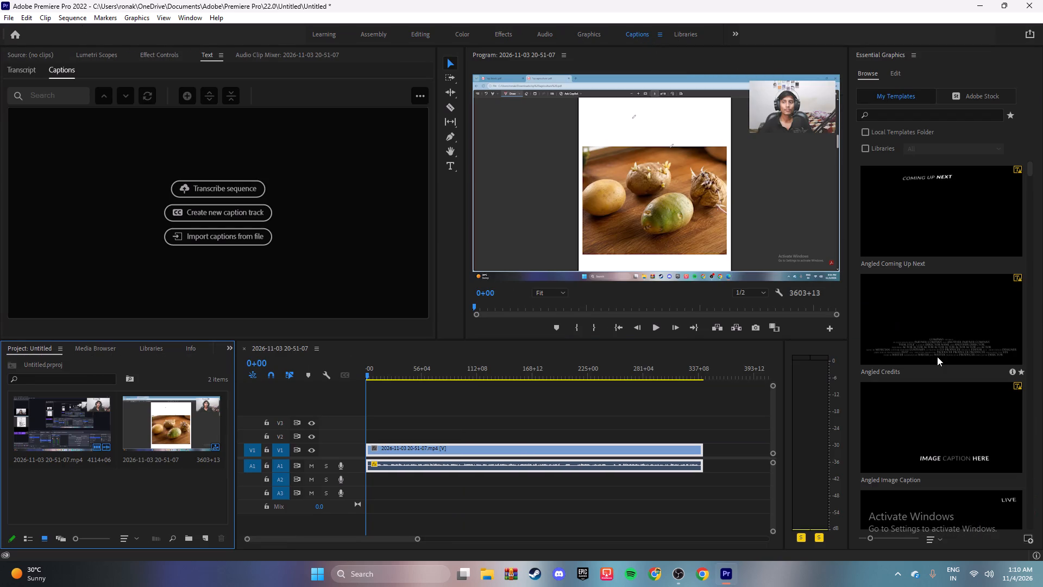
scroll(959, 288, "down", 2)
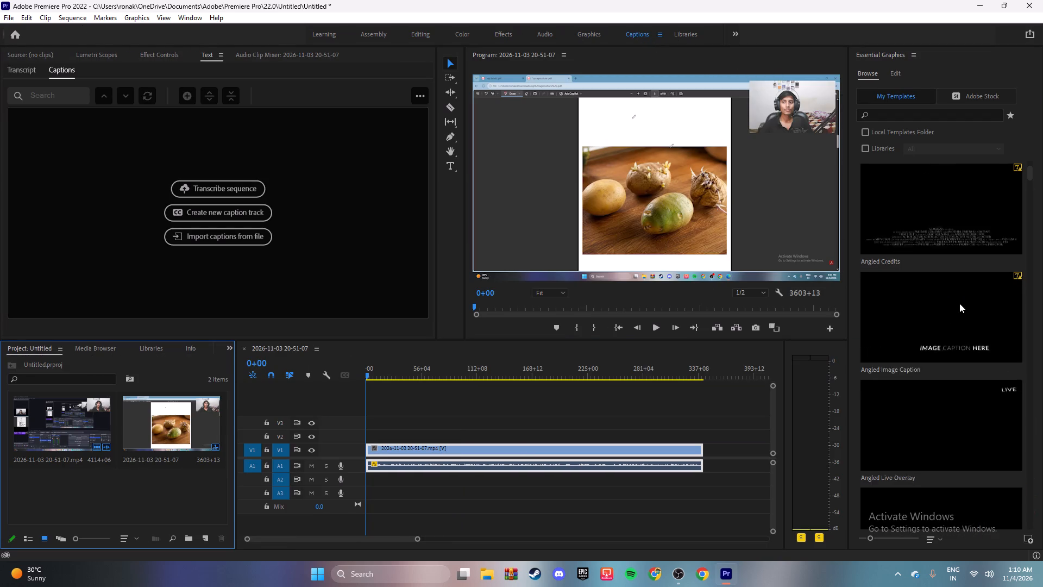
scroll(959, 303, "down", 7)
scroll(956, 342, "up", 4)
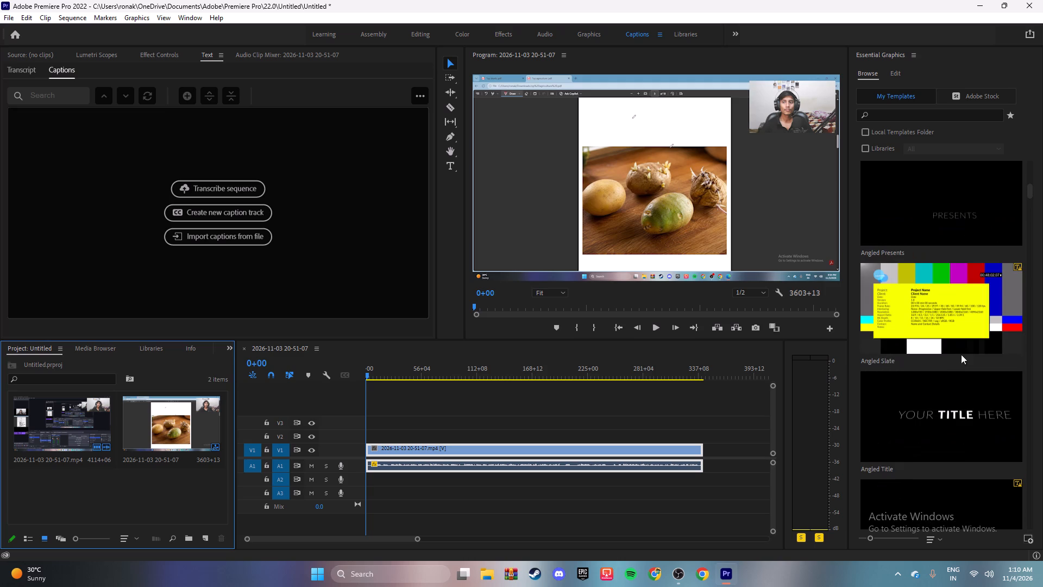
left_click_drag(961, 413, 486, 424)
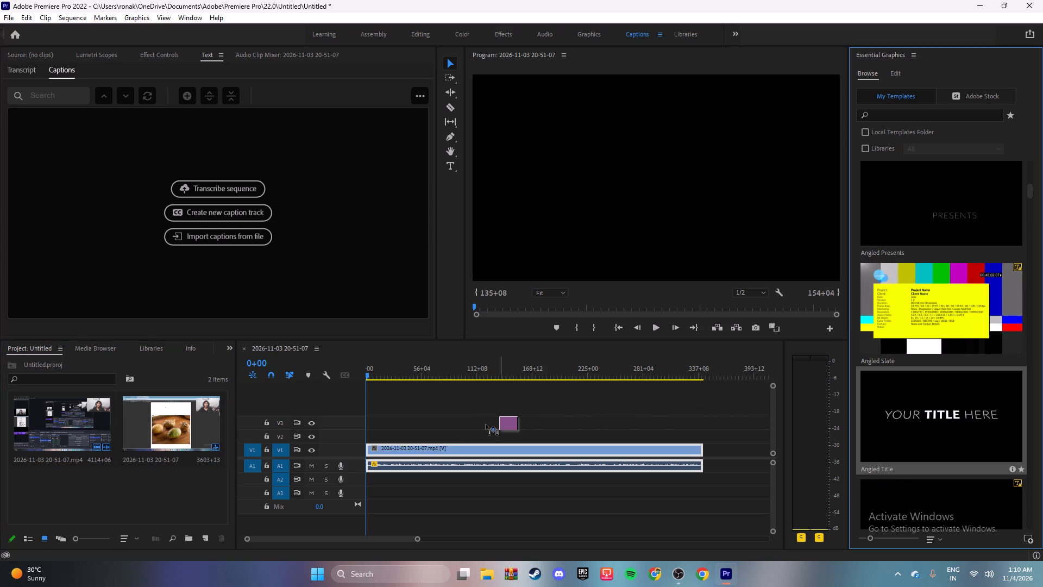
left_click_drag(486, 424, 364, 435)
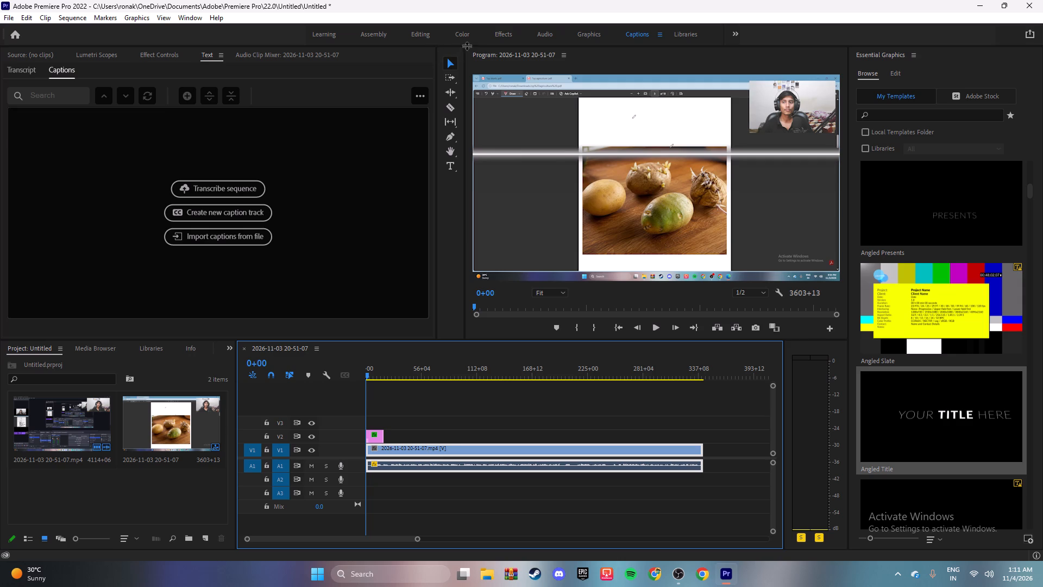
left_click(422, 32)
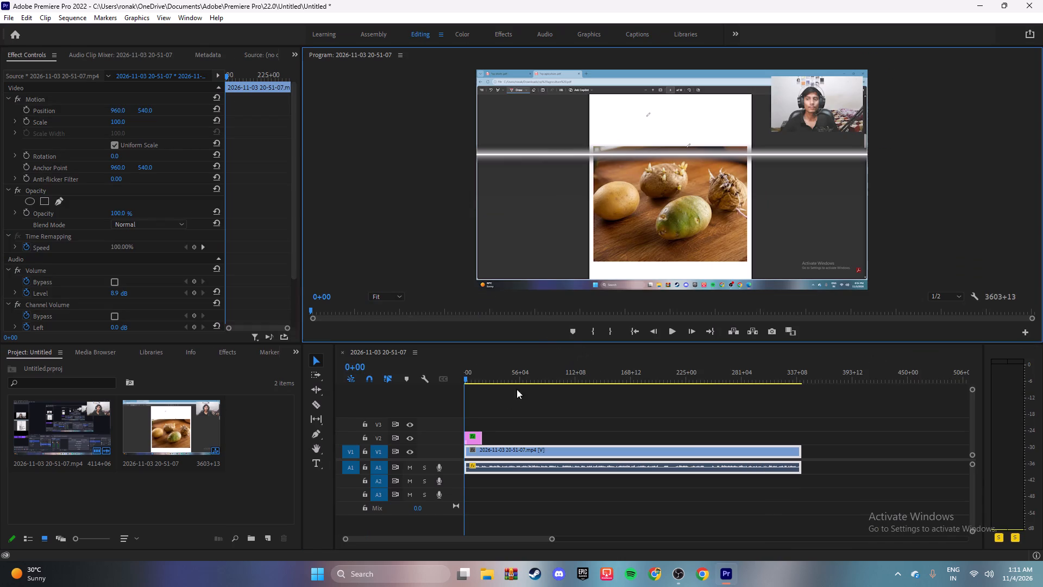
Lock tracks V1 and A1 and try to edit the Angled Title graphic directly in the program view.
left_click(477, 435)
double_click(699, 159)
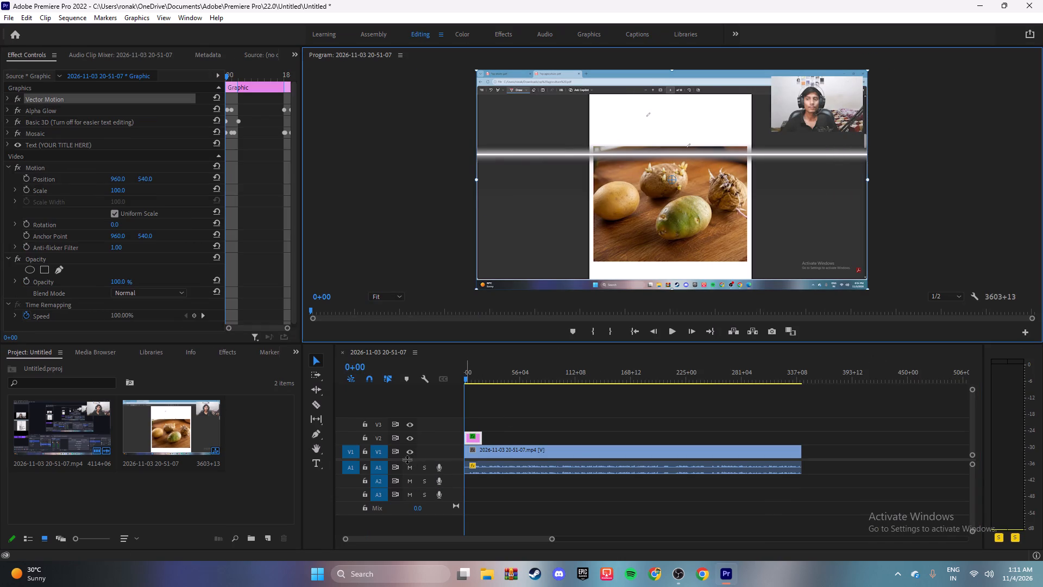
left_click(366, 451)
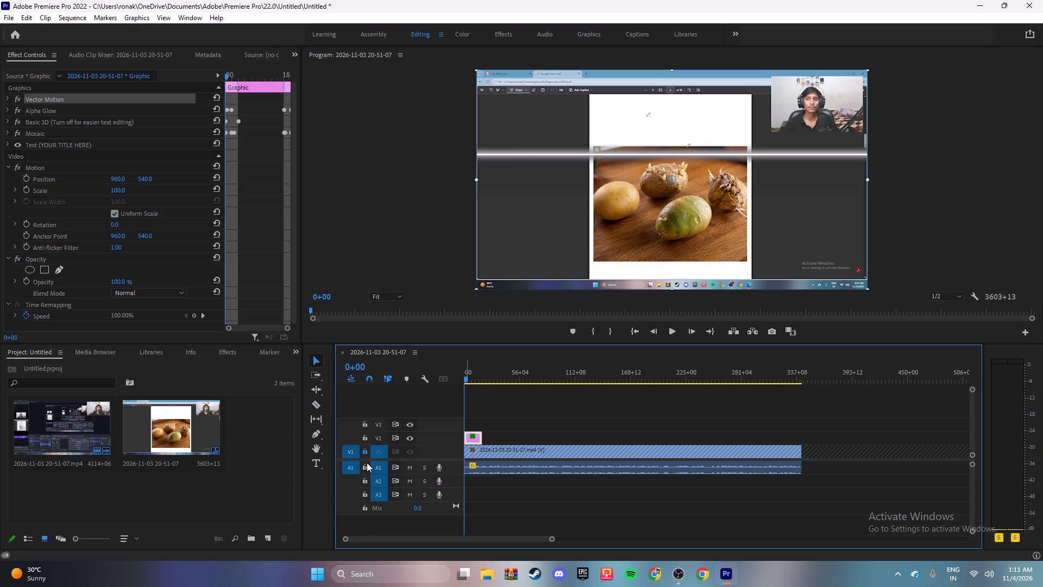
left_click(366, 464)
double_click(677, 193)
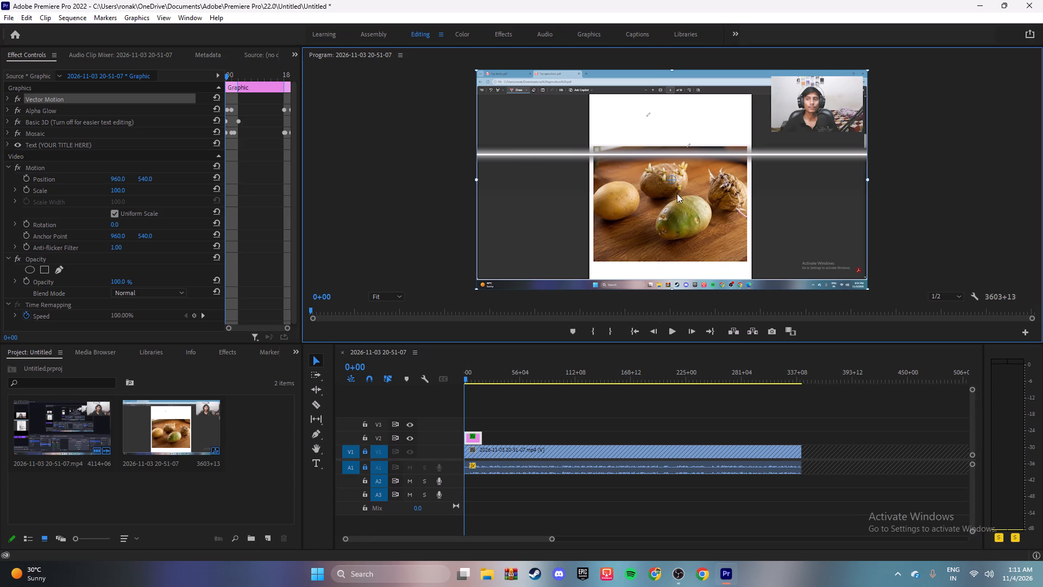
left_click_drag(684, 168, 620, 177)
Scale the Angled Title graphic down to 47 and try to open its text for editing in the program view.
left_click(475, 438)
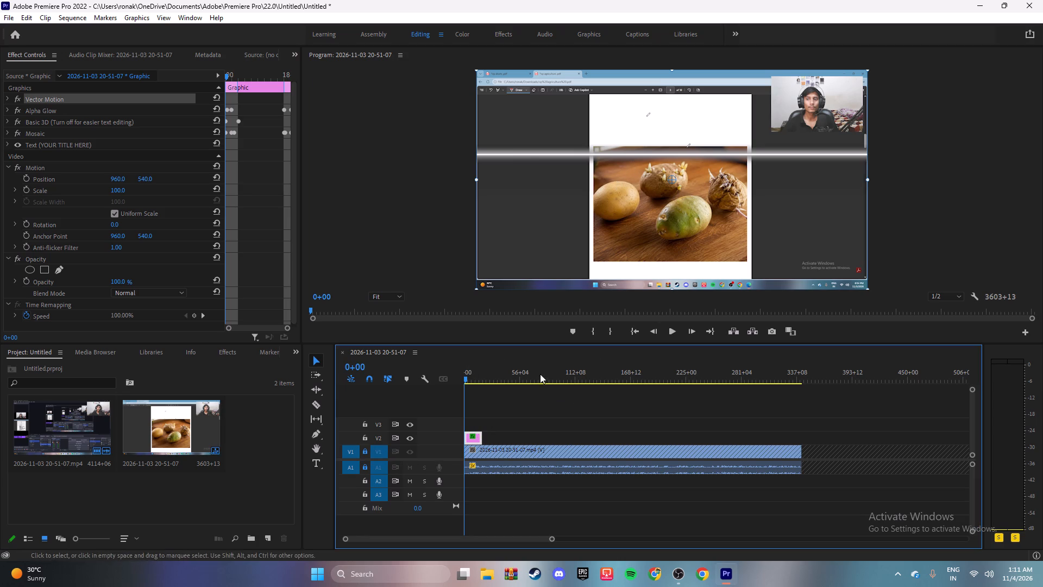
left_click_drag(476, 71, 570, 146)
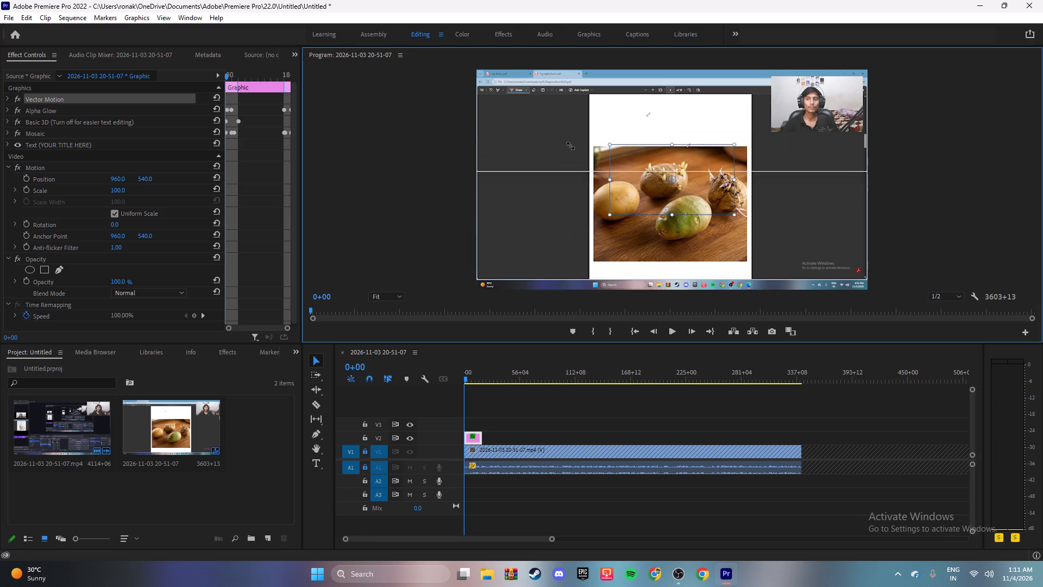
left_click_drag(570, 146, 531, 129)
double_click(648, 170)
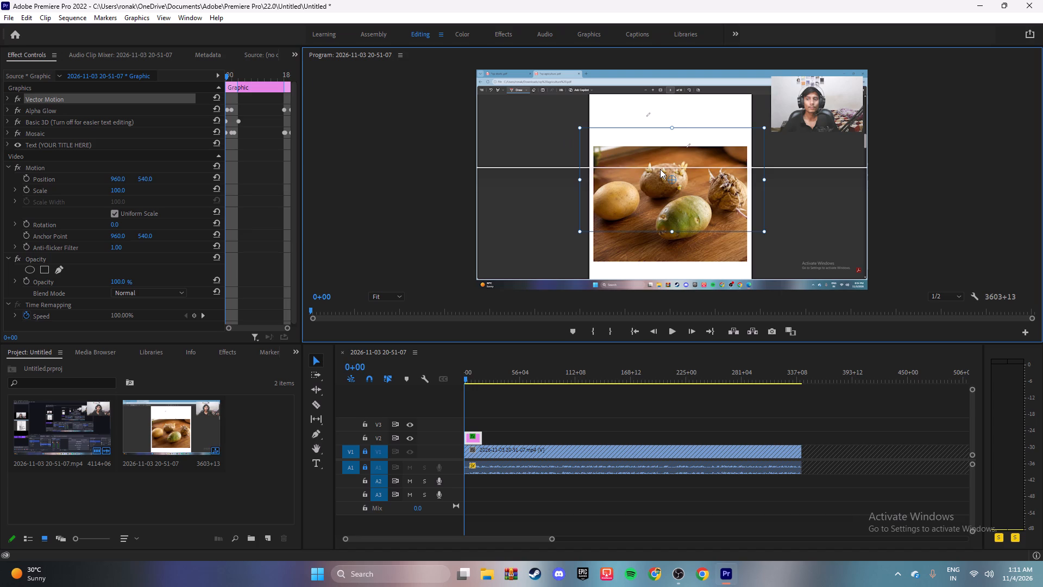
Open the title graphic's Essential Graphics edit settings and turn on Roll.
double_click(471, 438)
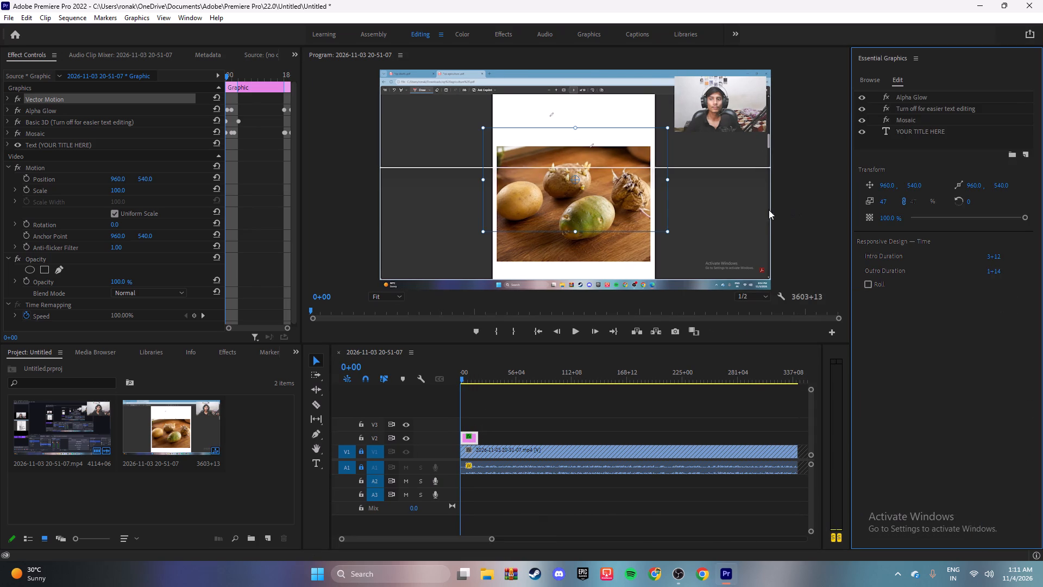
left_click(868, 80)
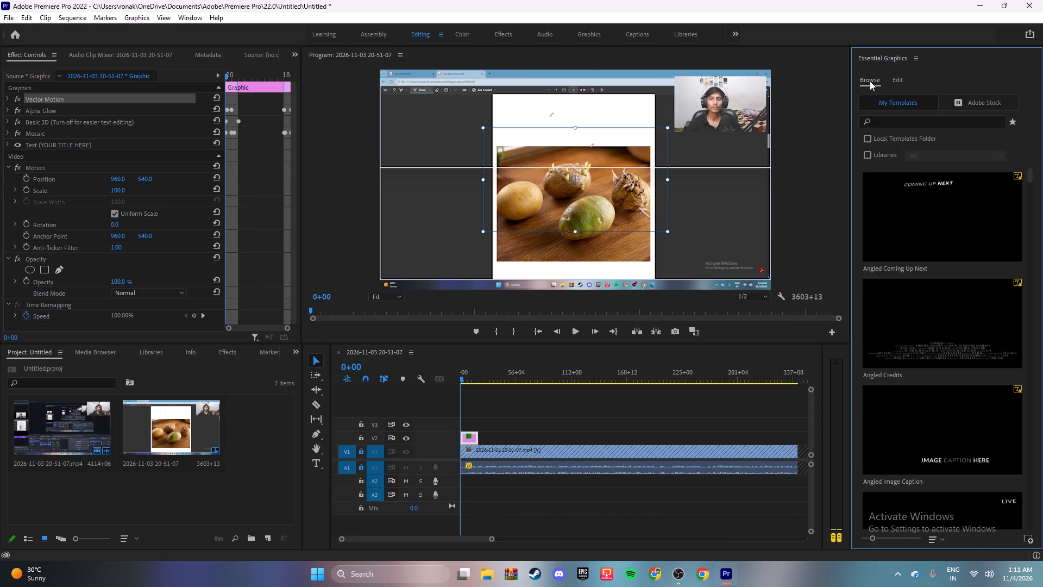
left_click(896, 77)
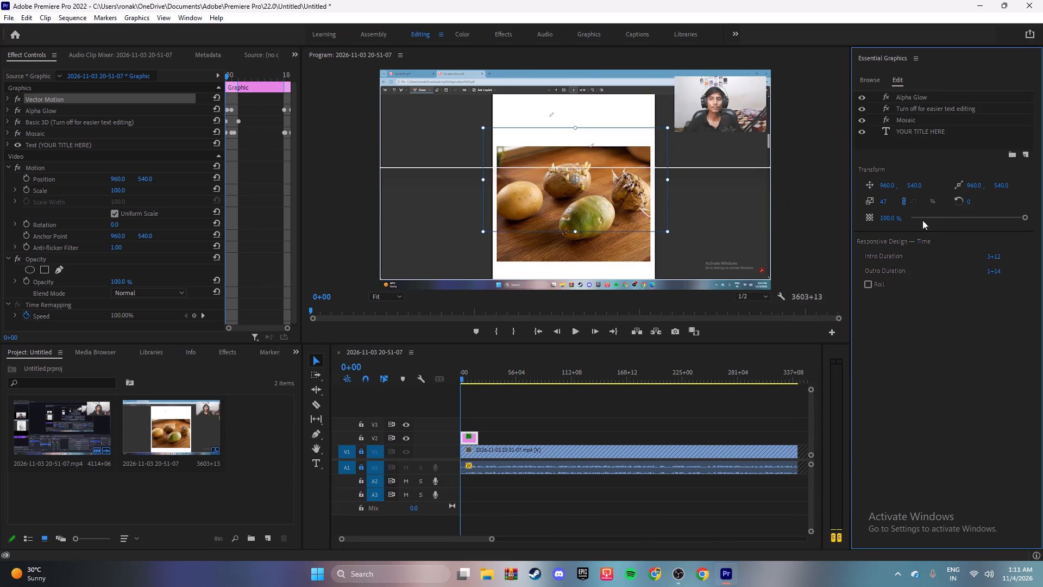
left_click(870, 282)
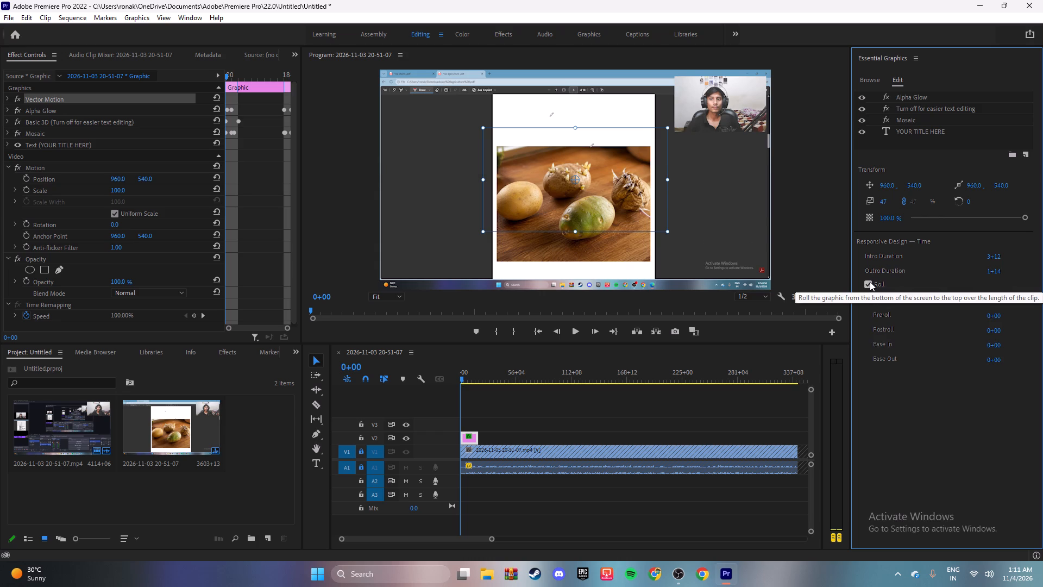
Turn off Roll for the title graphic and toggle its Alpha Glow effect's visibility off and back on.
left_click(870, 282)
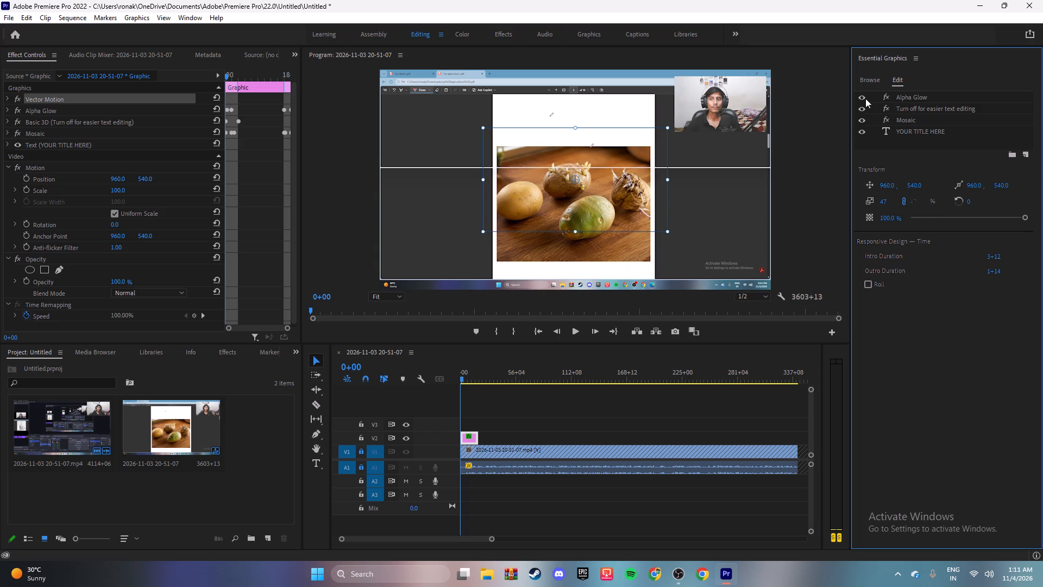
left_click(860, 98)
left_click(860, 98)
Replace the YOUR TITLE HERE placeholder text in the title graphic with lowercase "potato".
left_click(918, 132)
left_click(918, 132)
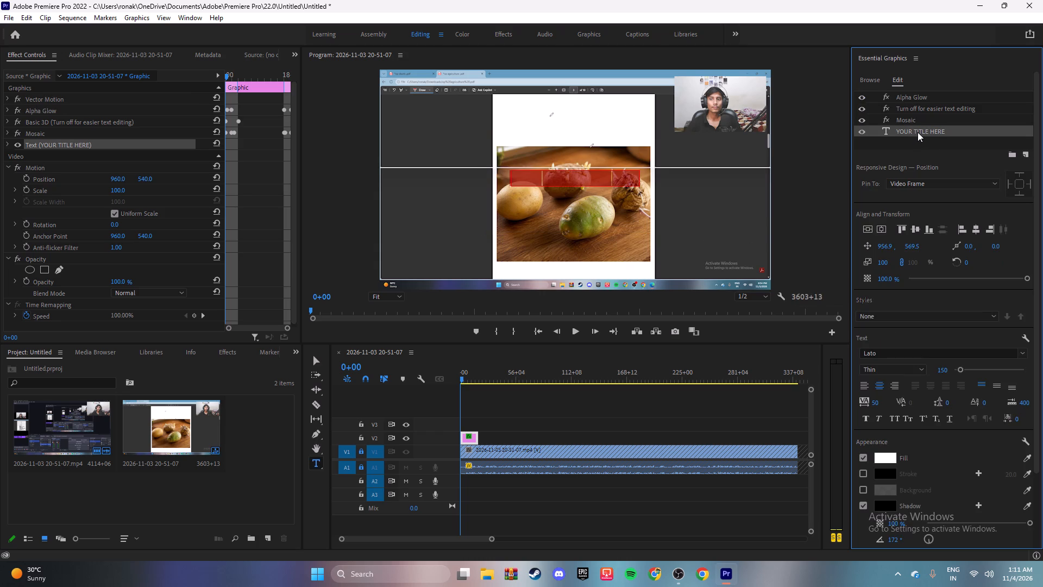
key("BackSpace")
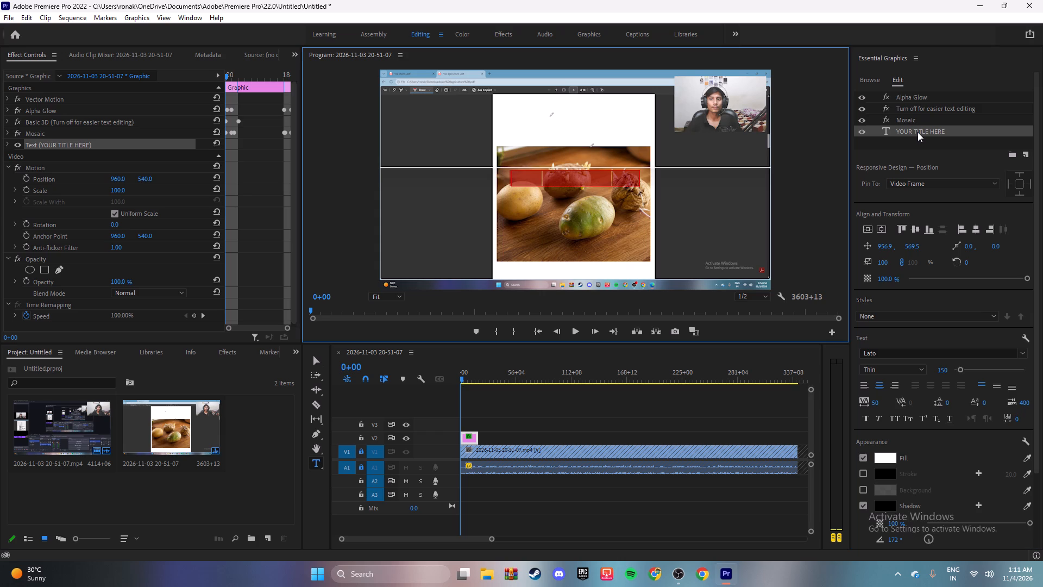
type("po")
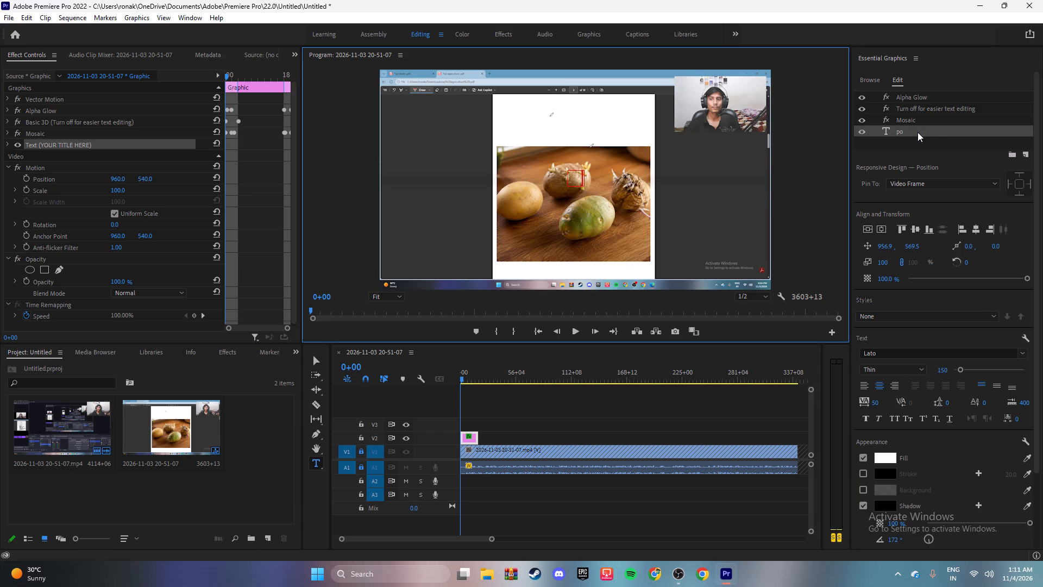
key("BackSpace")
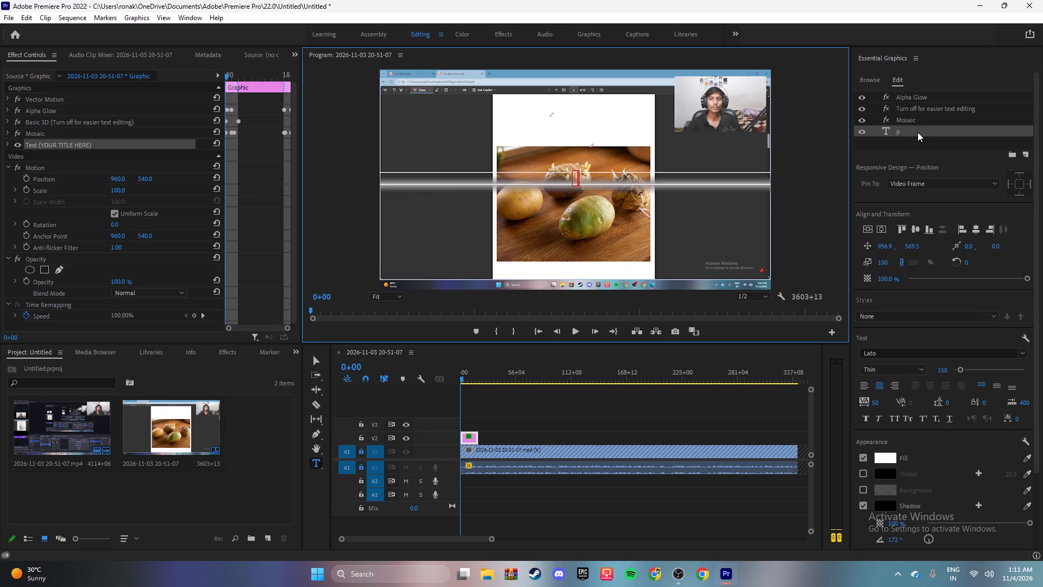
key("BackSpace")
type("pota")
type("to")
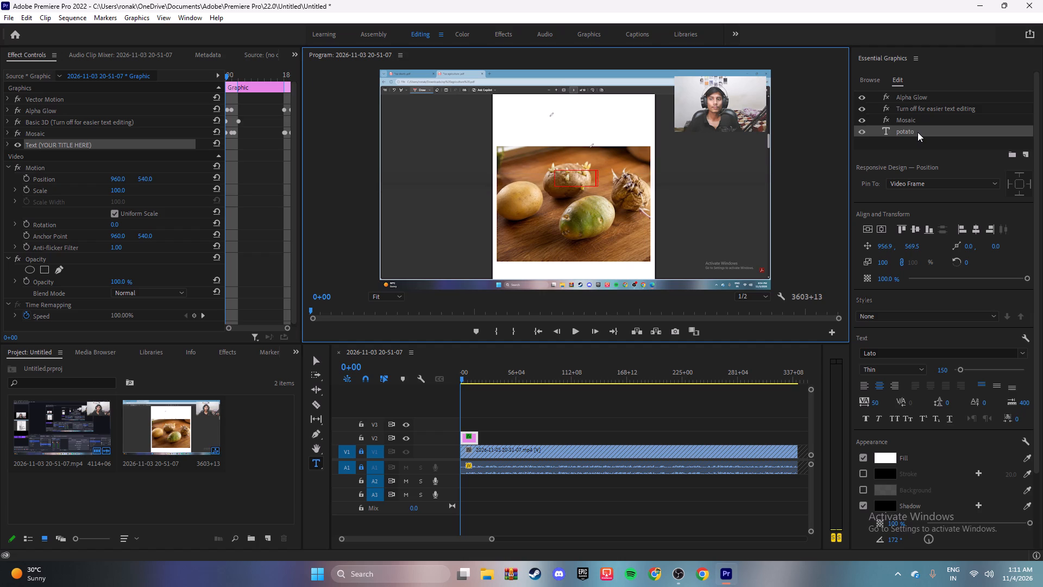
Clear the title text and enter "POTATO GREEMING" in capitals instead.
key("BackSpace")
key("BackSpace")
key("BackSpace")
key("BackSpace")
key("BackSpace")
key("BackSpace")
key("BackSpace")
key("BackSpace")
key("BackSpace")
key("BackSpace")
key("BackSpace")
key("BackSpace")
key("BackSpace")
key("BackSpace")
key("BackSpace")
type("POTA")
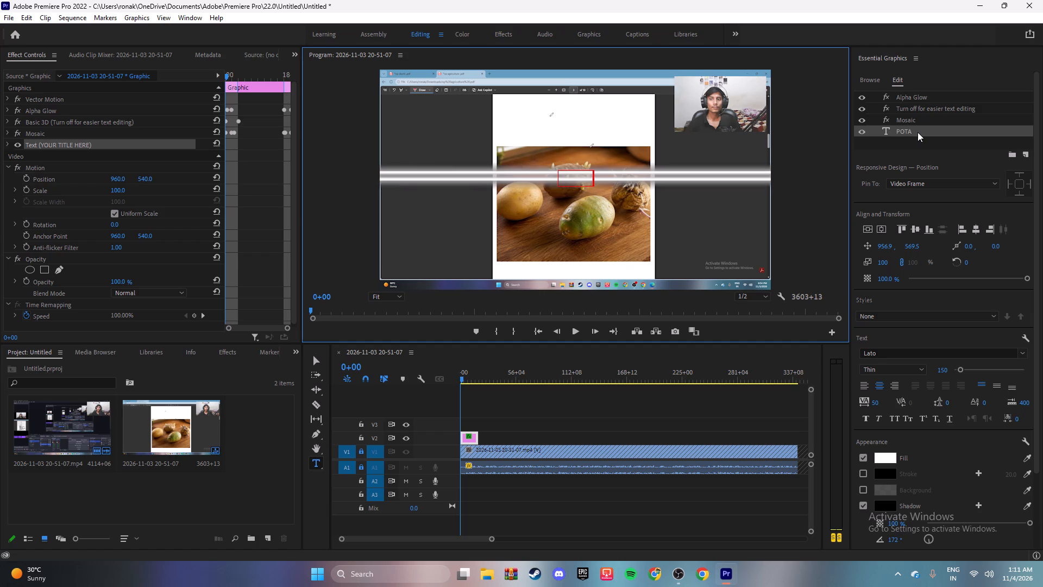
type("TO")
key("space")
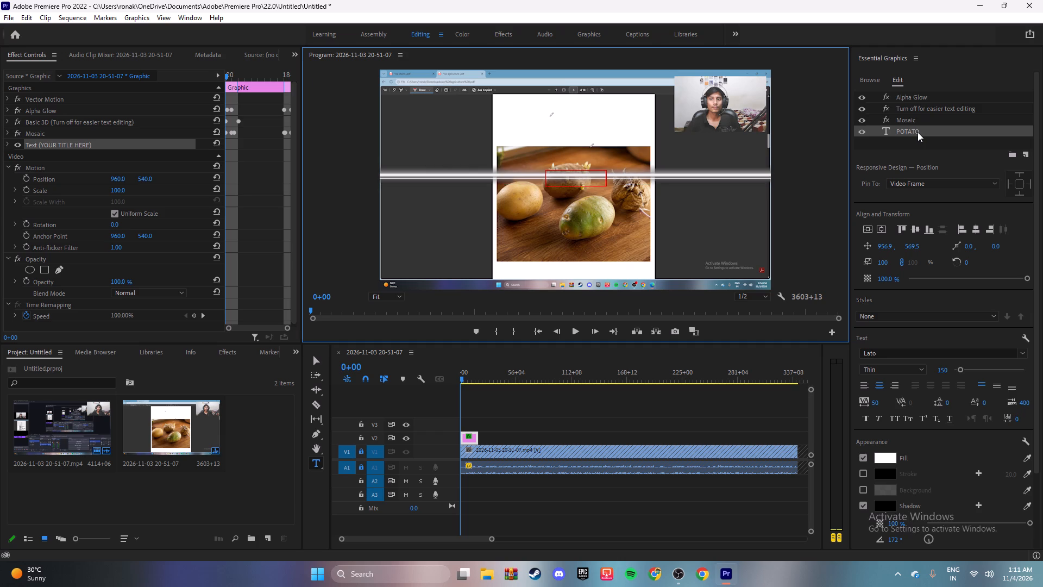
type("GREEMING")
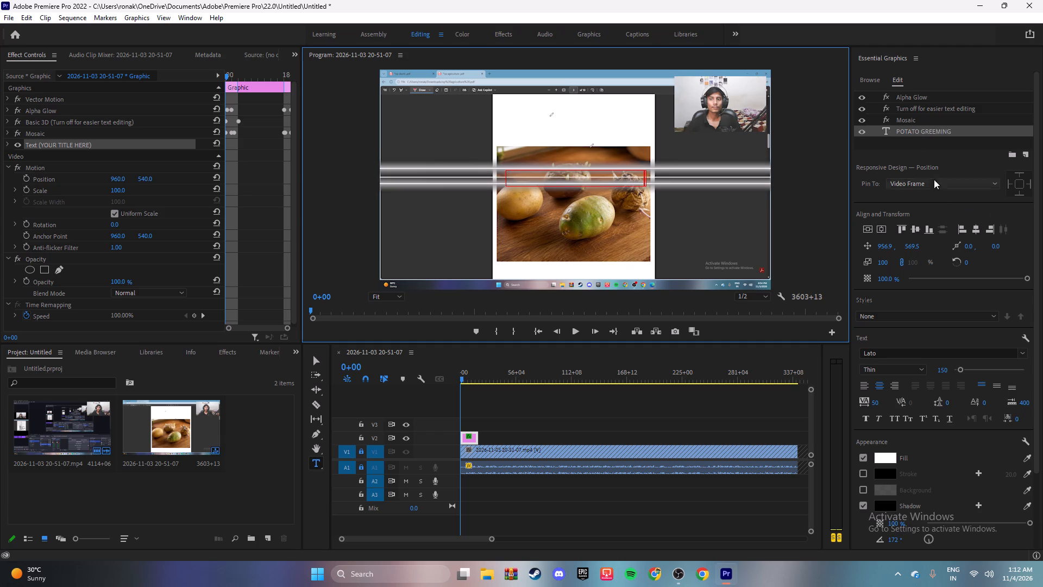
Set the font of the whole title text to Impact with centre alignment.
left_click(941, 131)
left_click(941, 131)
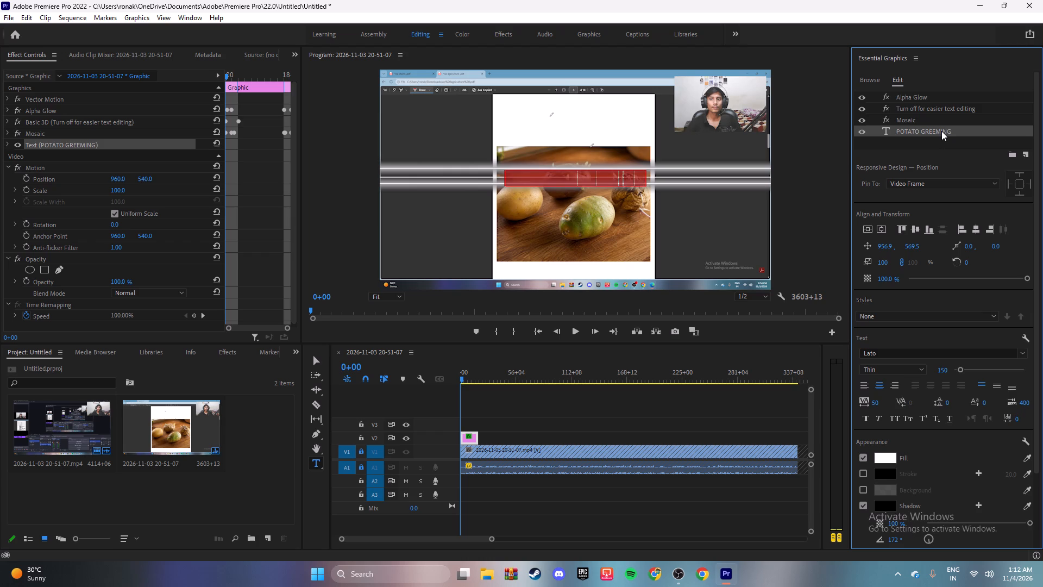
left_click(995, 184)
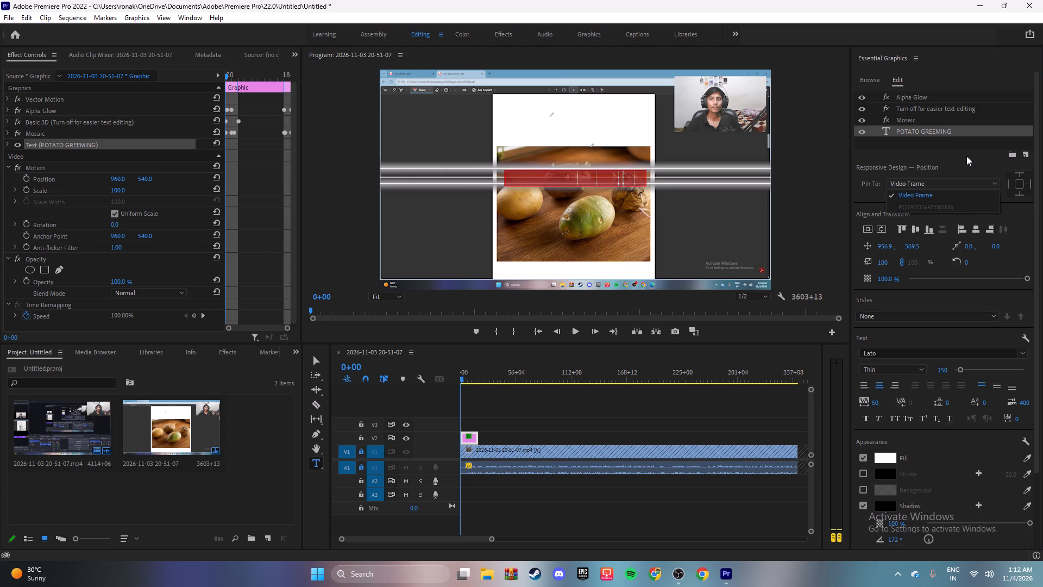
left_click(966, 156)
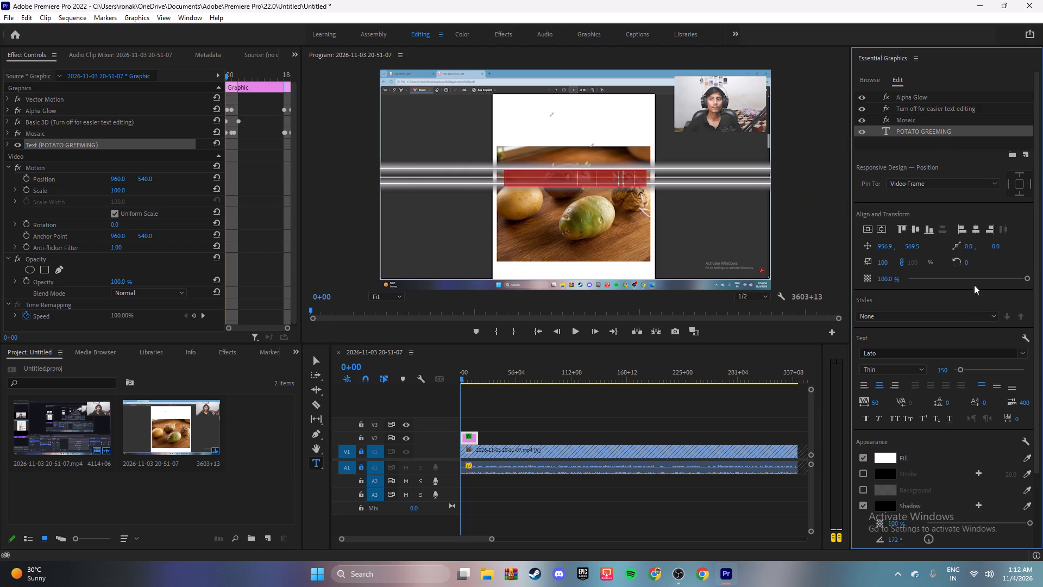
left_click(1024, 354)
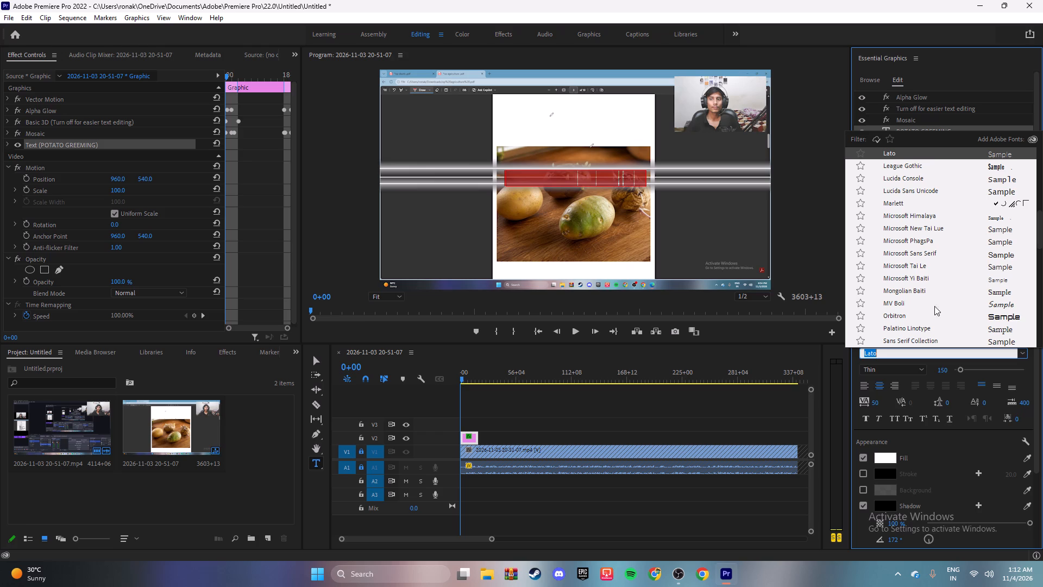
scroll(1001, 276, "down", 3)
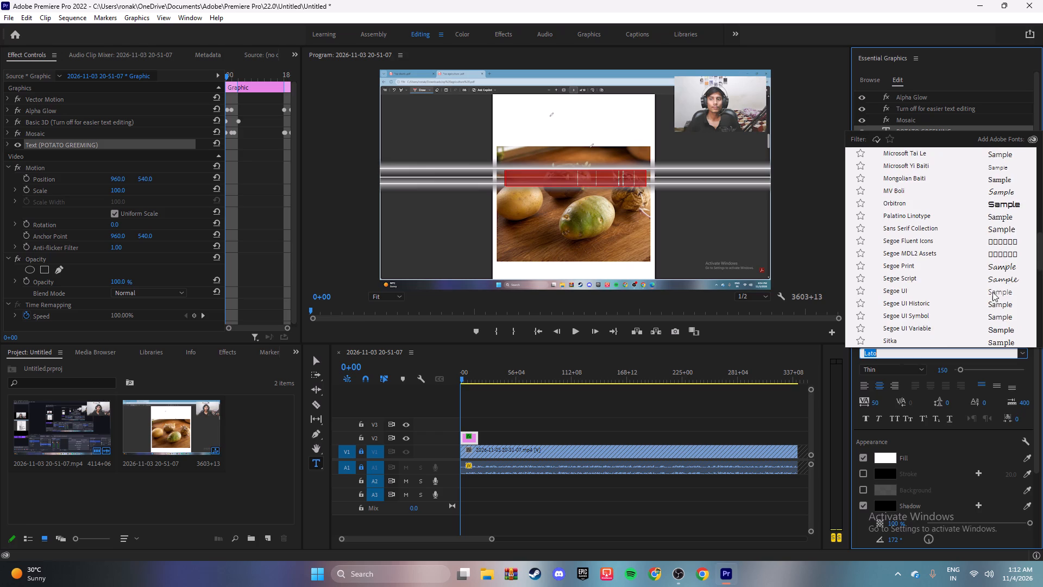
scroll(933, 336, "down", 4)
scroll(992, 313, "down", 2)
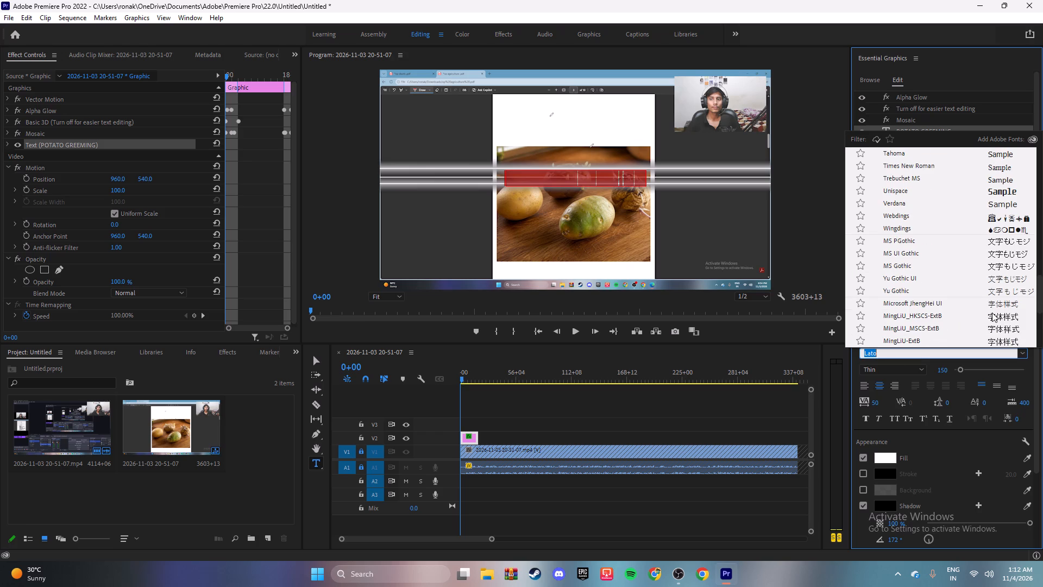
scroll(996, 312, "up", 8)
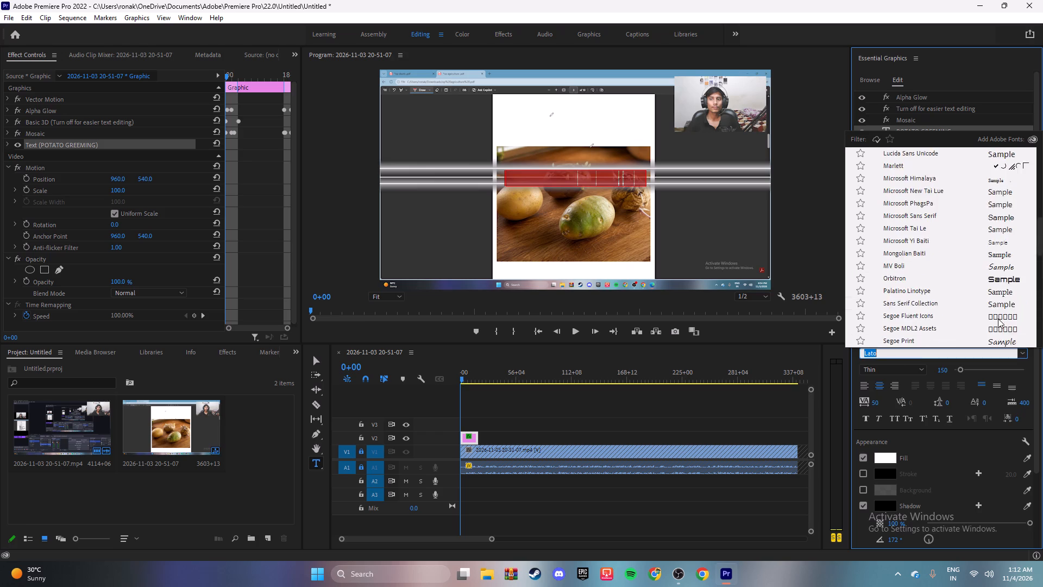
scroll(998, 319, "up", 4)
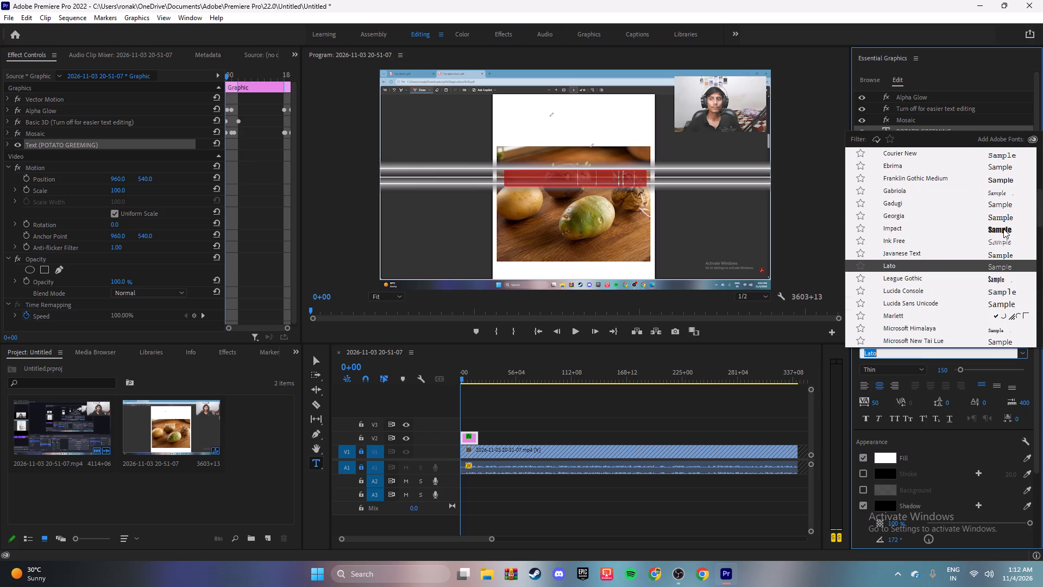
left_click(1003, 229)
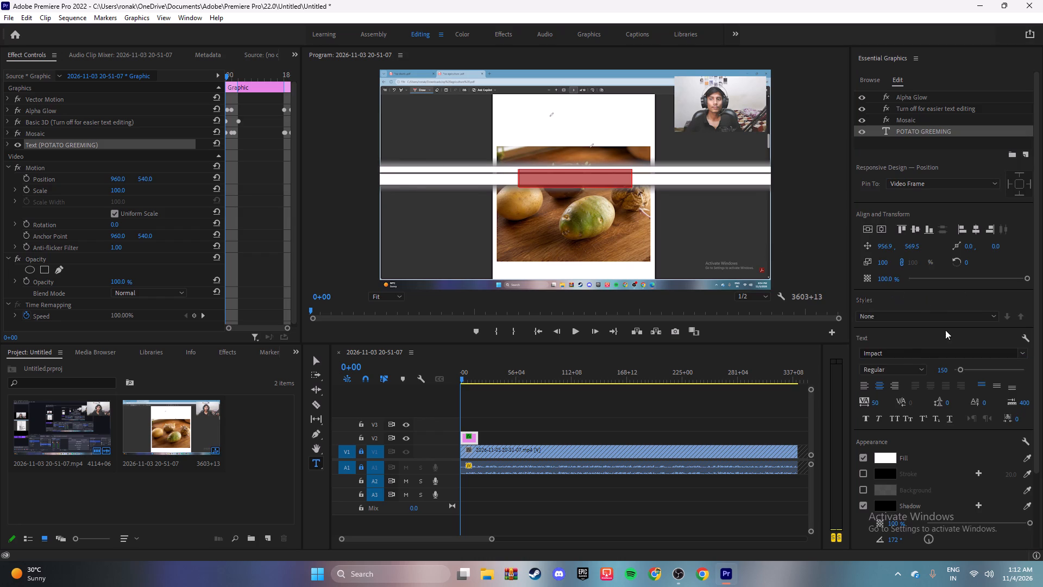
left_click(881, 386)
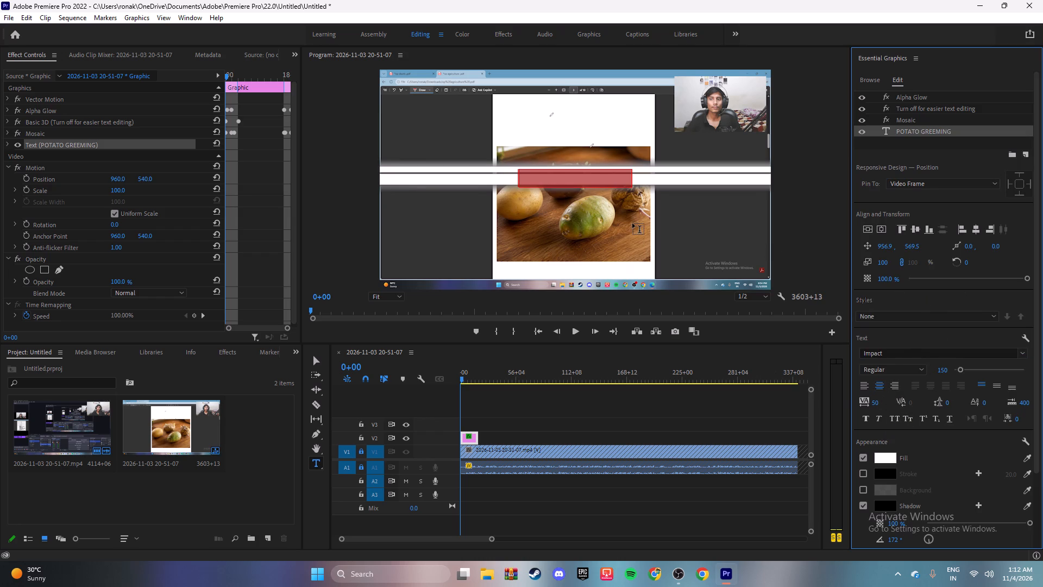
Replace the title graphic's text with "POTATO GREENING" in the program view and deselect the graphic.
triple_click(944, 132)
double_click(616, 179)
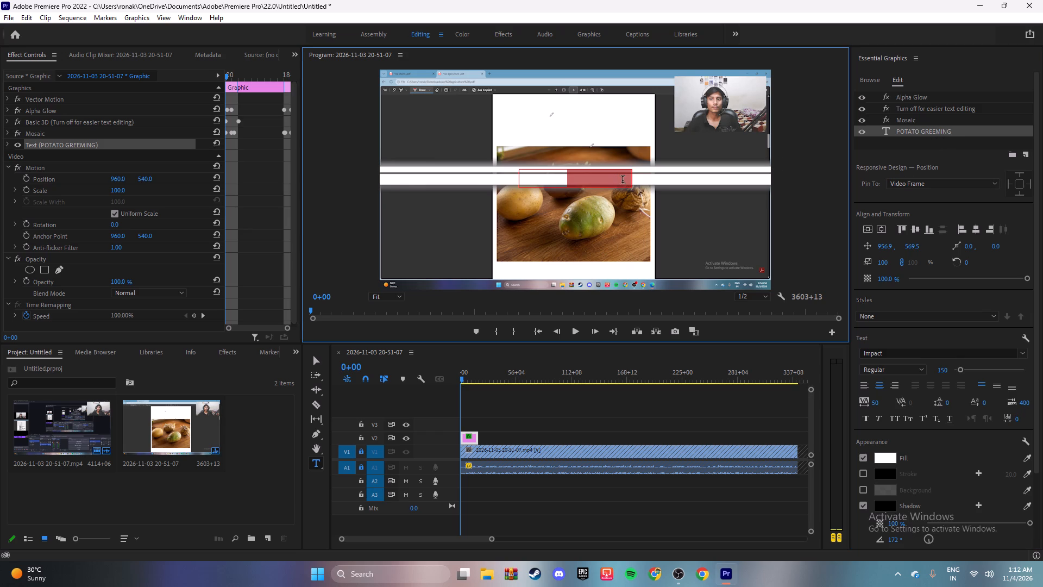
left_click_drag(623, 180, 506, 177)
left_click(654, 178)
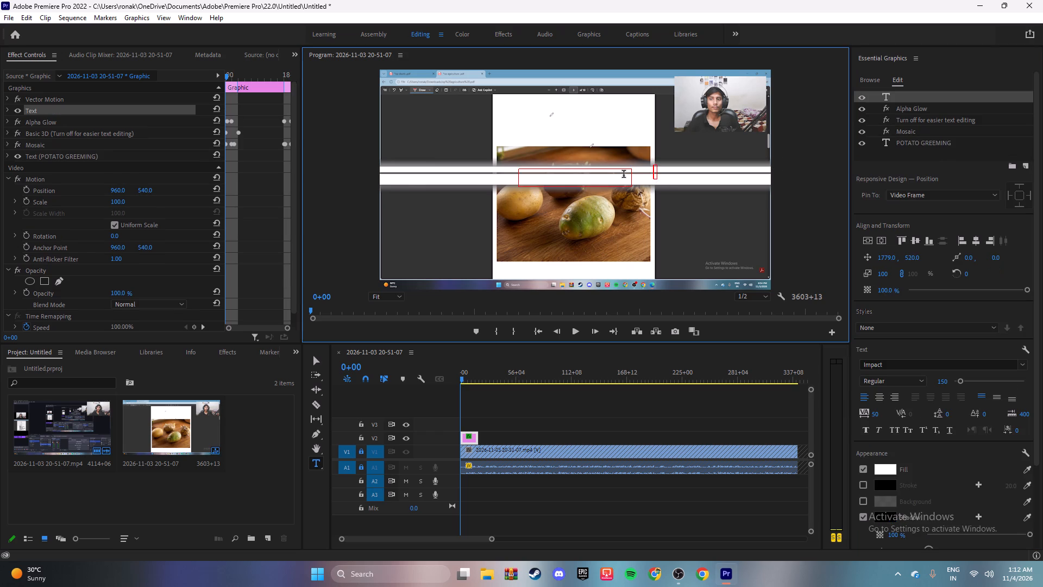
left_click(607, 179)
left_click(631, 180)
left_click_drag(631, 180, 506, 180)
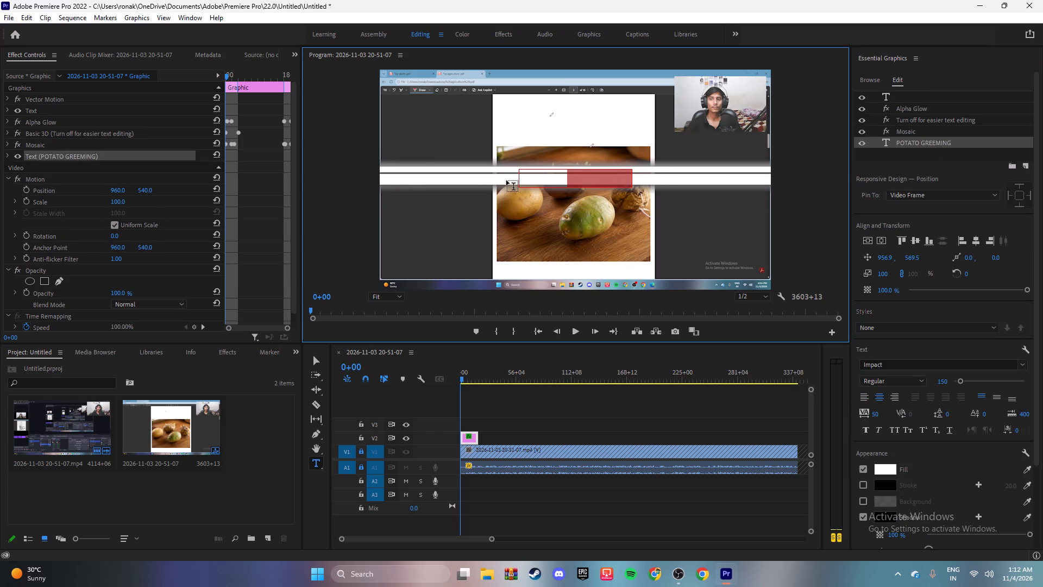
left_click_drag(506, 180, 505, 180)
double_click(520, 179)
key("BackSpace")
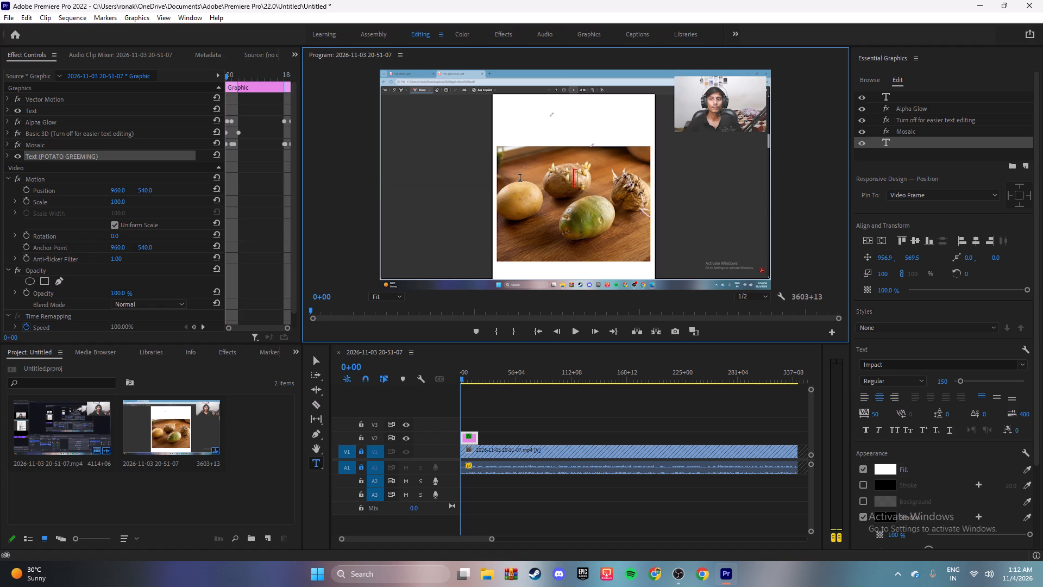
key("p")
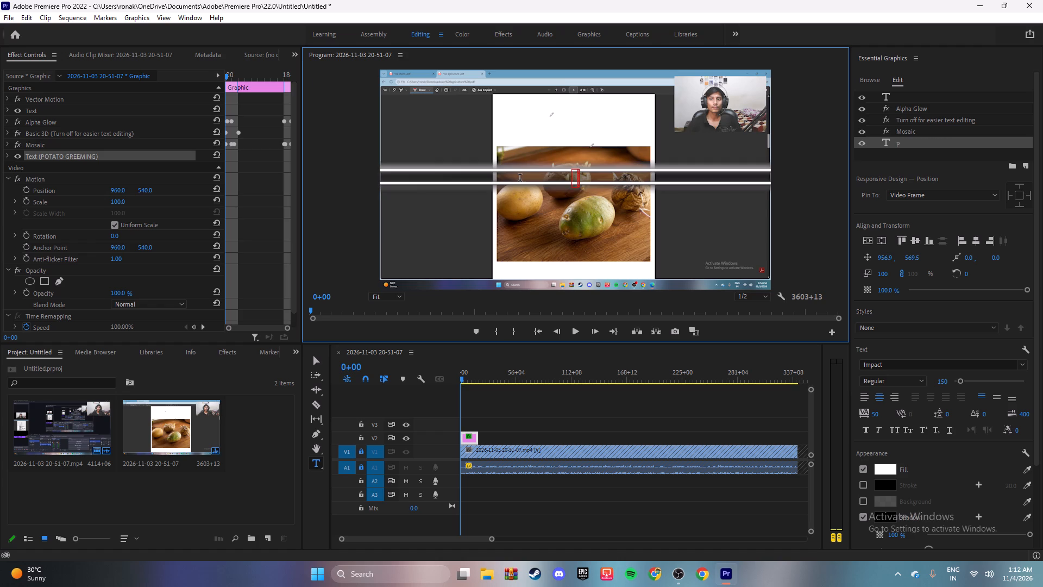
key("BackSpace")
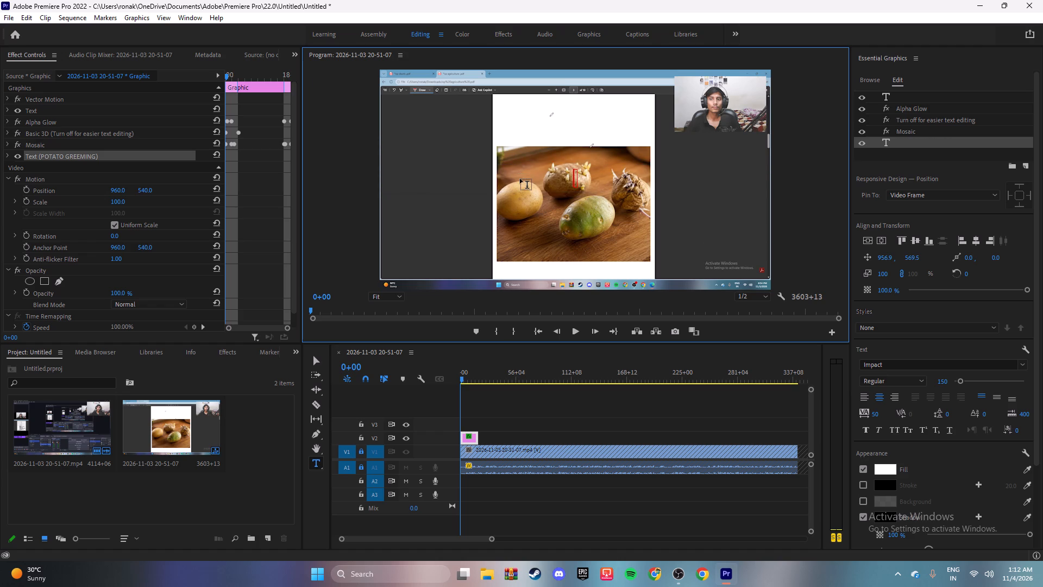
type("PO")
type("TATO")
key("space")
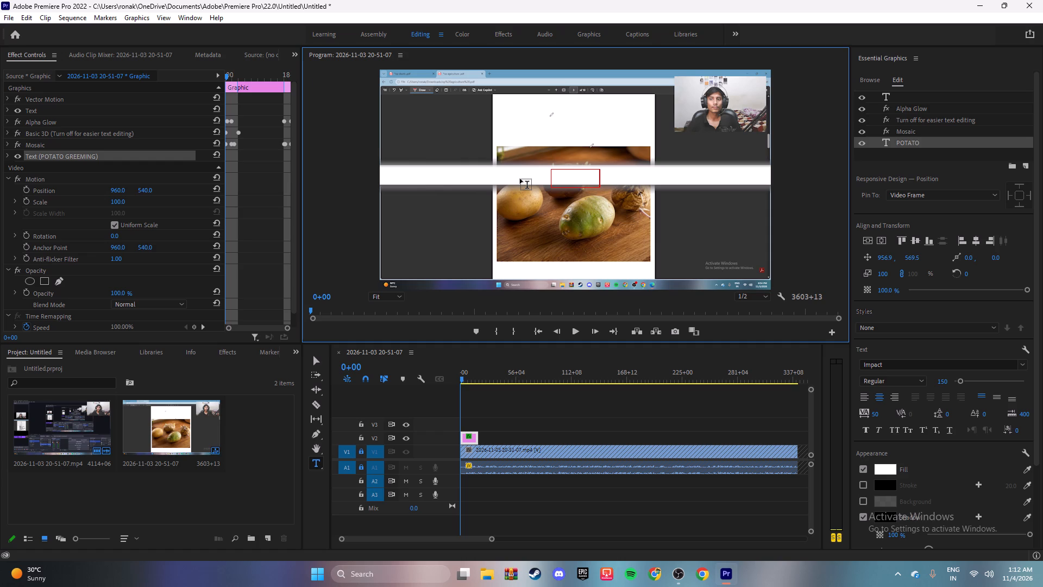
key("shift+g")
type("REE")
type("NING")
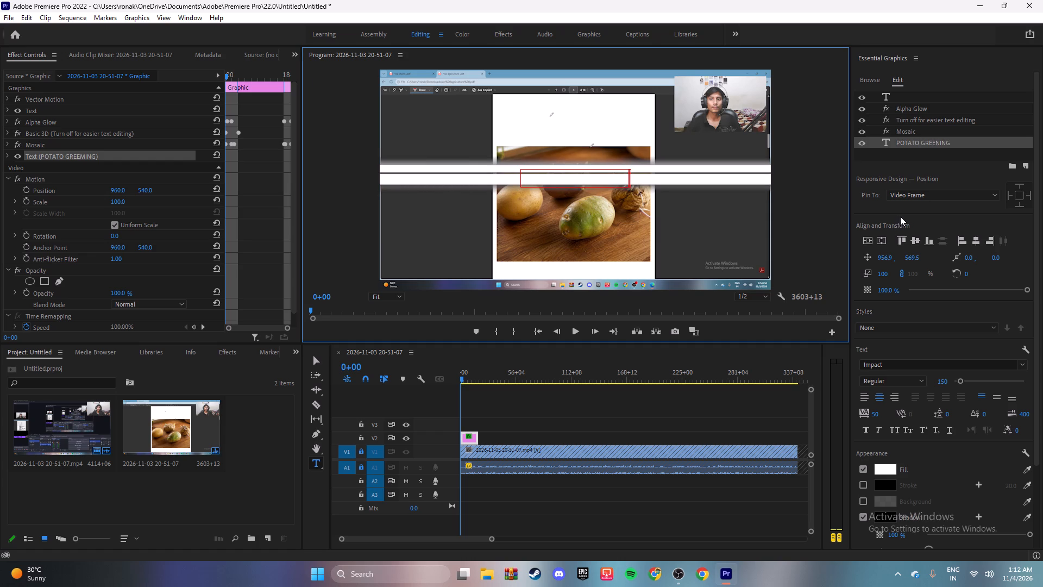
left_click(806, 274)
left_click(739, 397)
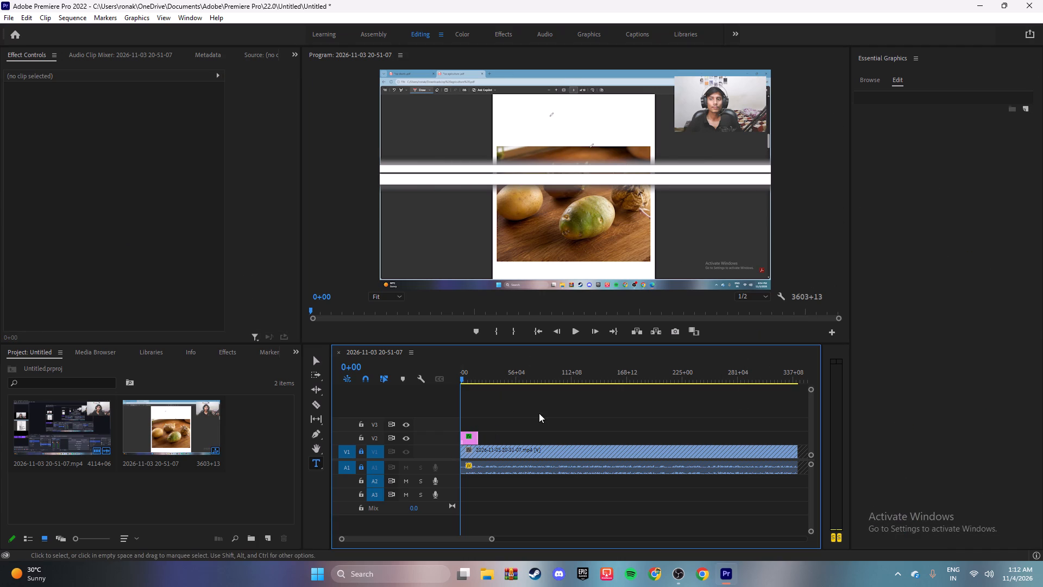
left_click(501, 398)
Select the POTATO GREENING text of the title graphic on V2 and scale the text up to about 167.
left_click(470, 436)
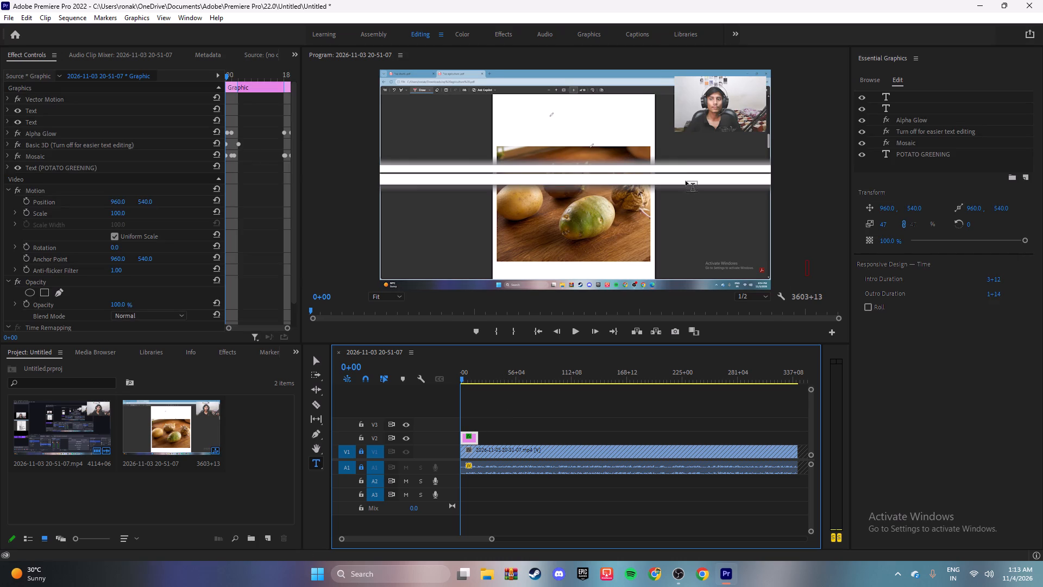
left_click(468, 437)
left_click(312, 363)
left_click_drag(599, 175, 599, 155)
left_click_drag(577, 175, 577, 163)
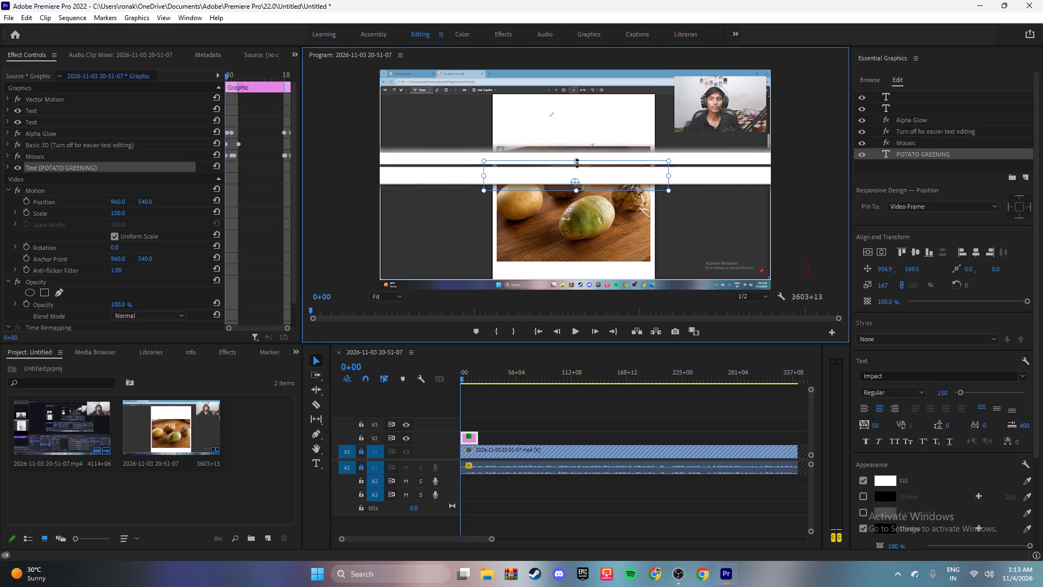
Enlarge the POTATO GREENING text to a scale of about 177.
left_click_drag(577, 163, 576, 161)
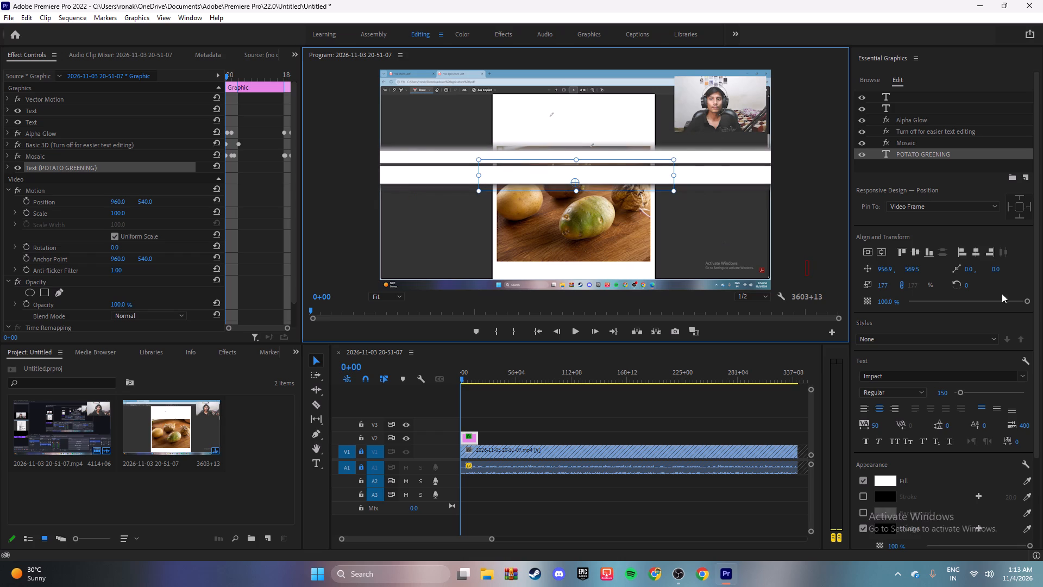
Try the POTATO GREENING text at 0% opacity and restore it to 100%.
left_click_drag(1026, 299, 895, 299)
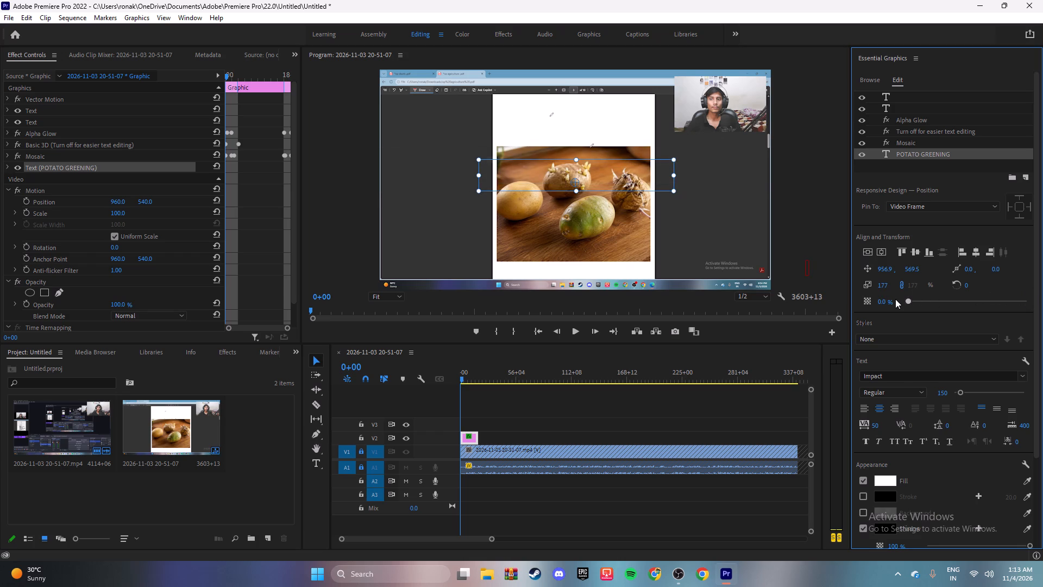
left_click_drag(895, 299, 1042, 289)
Hide the title's two blank text layers and its "Turn off for easier text editing" and Mosaic effects, keeping Alpha Glow enabled.
left_click(862, 97)
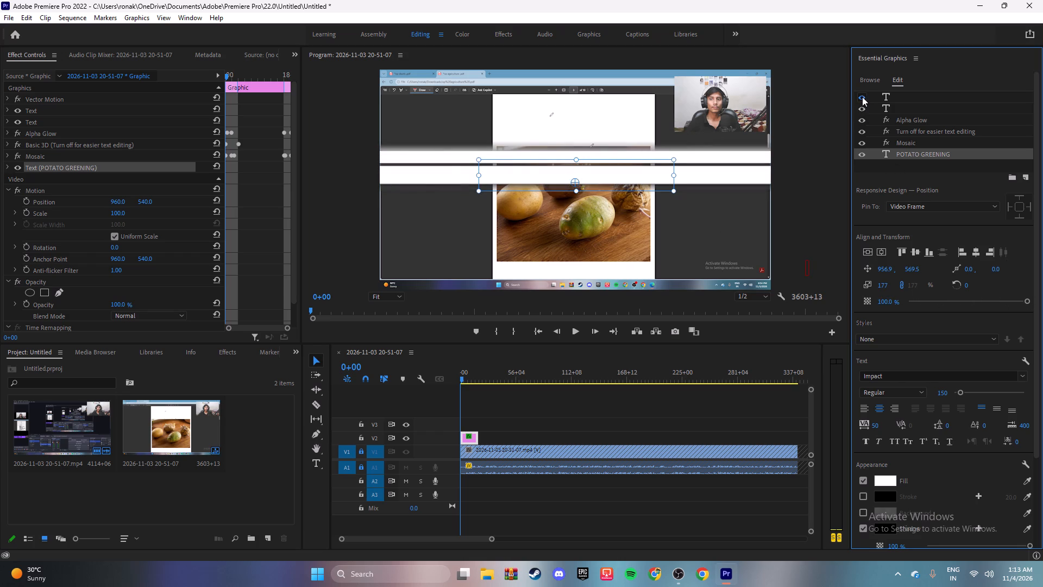
left_click(862, 107)
left_click(862, 117)
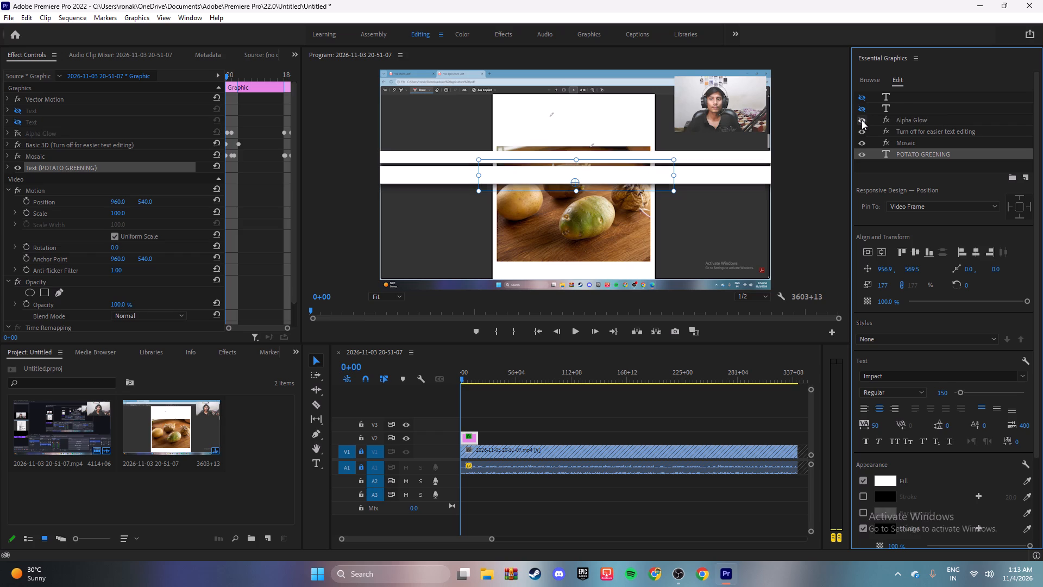
left_click(860, 132)
left_click(860, 143)
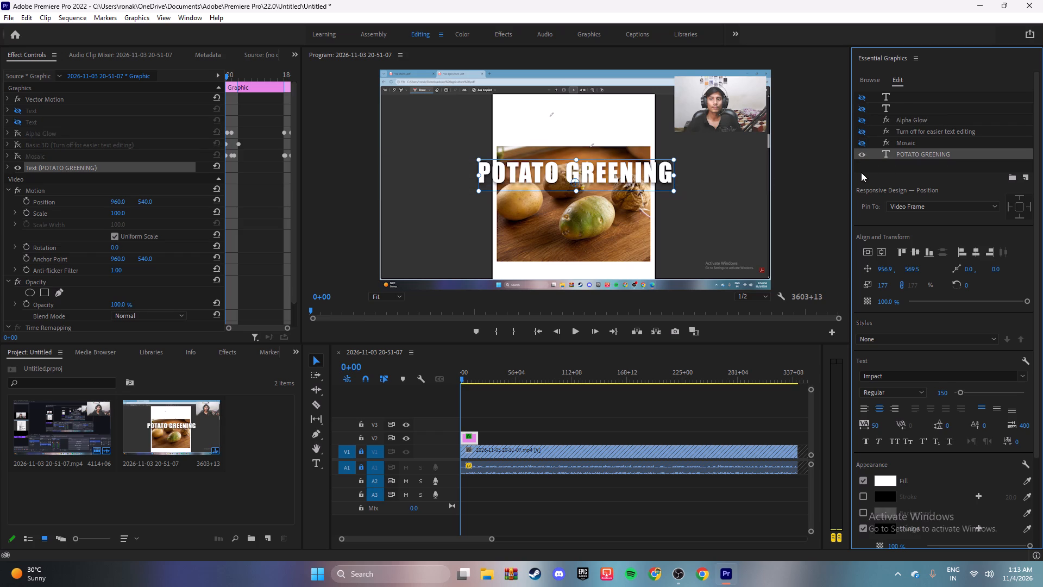
left_click(863, 133)
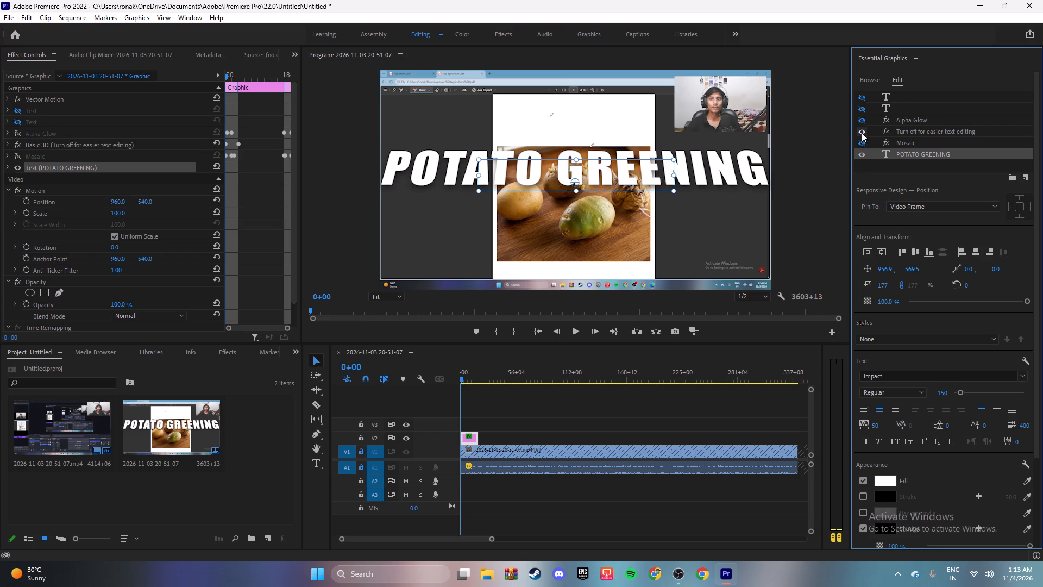
left_click(862, 133)
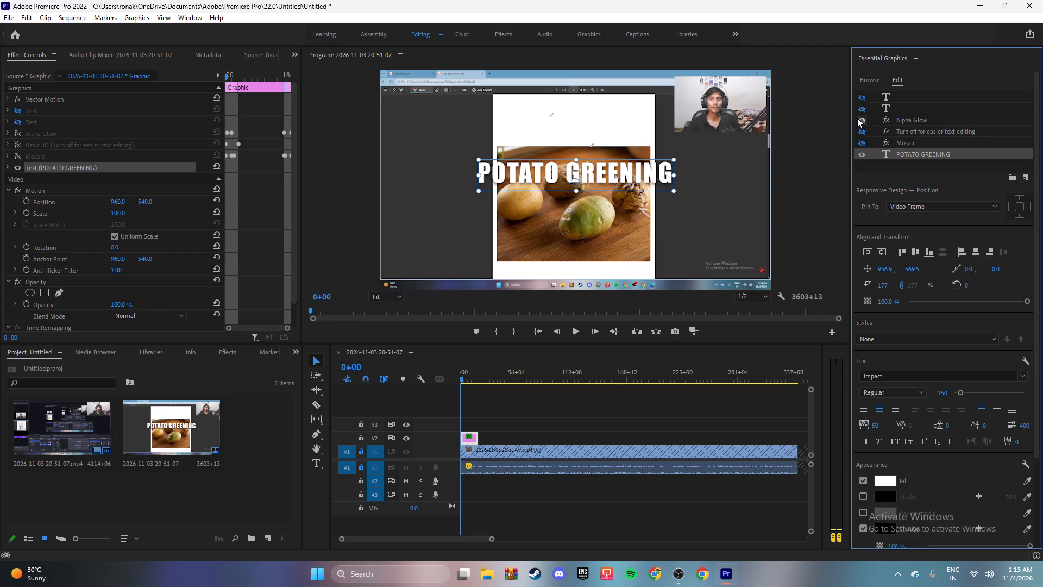
left_click(862, 121)
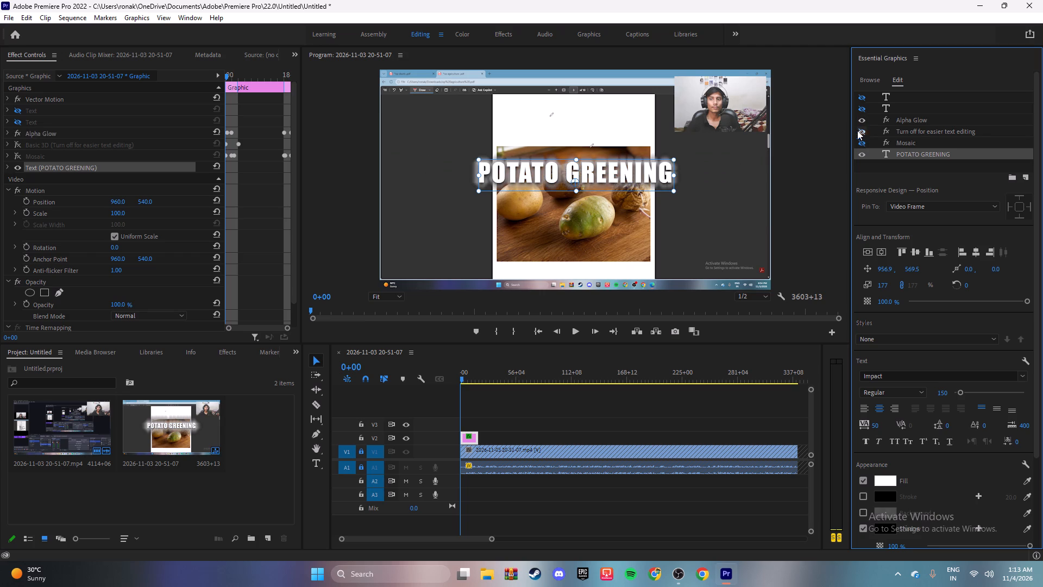
Scale the POTATO GREENING text down to about 137 so it fits the potato picture's width.
left_click_drag(675, 160, 656, 167)
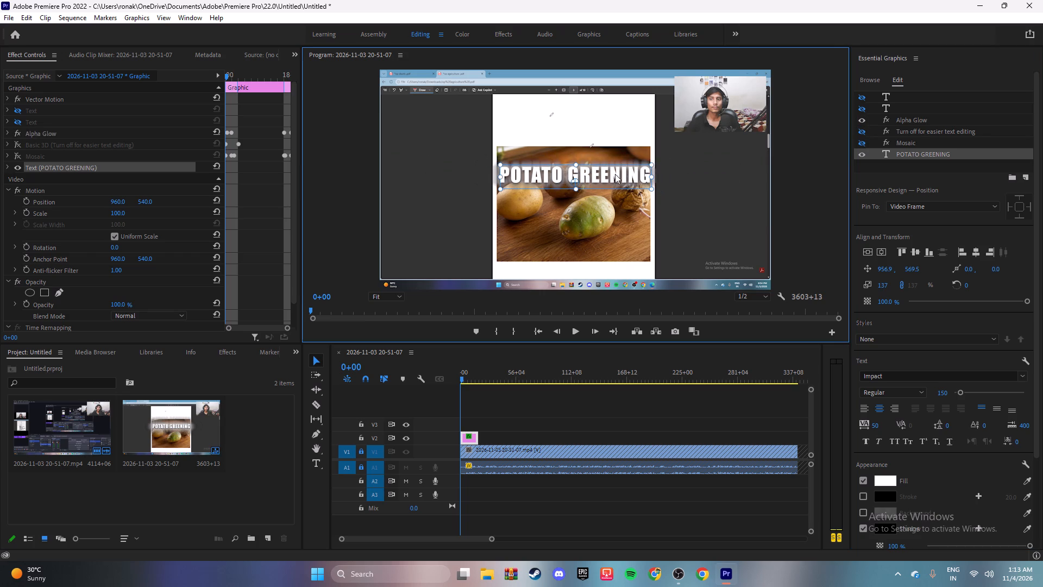